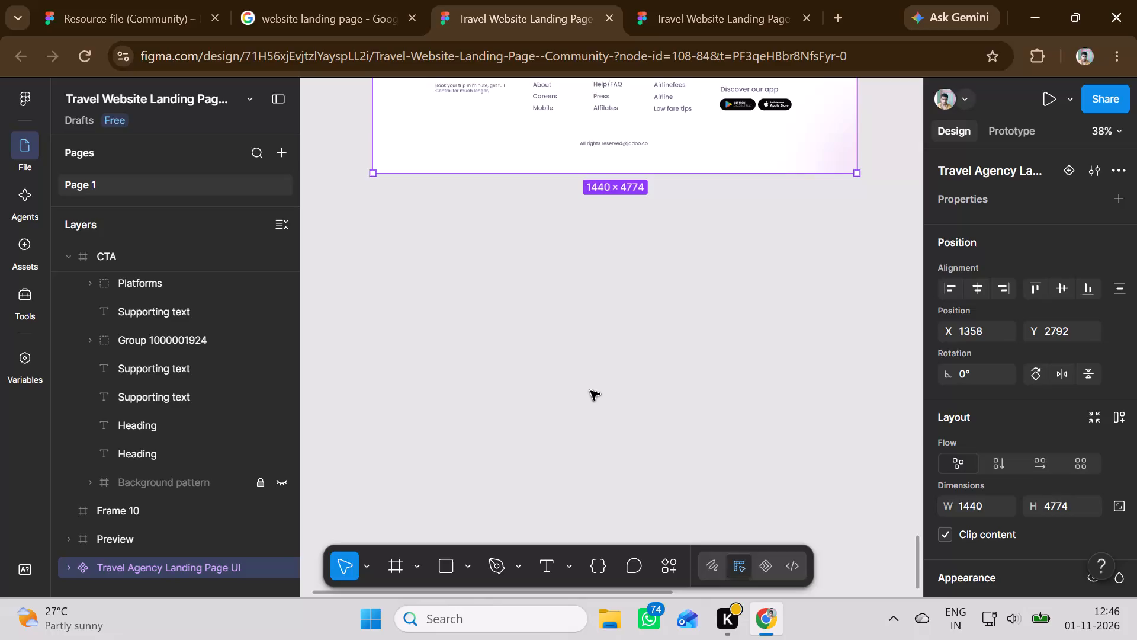
Look through the Travel Agency Landing Page UI frame, from its footer up to the hero section.
{"action": "scroll", "coordinate": [590, 391], "scroll_direction": "up", "scroll_amount": 5}
{"action": "scroll", "coordinate": [590, 391], "scroll_direction": "down", "scroll_amount": 2}
{"action": "scroll", "coordinate": [590, 391], "scroll_direction": "up", "scroll_amount": 3}
{"action": "scroll", "coordinate": [590, 391], "scroll_direction": "down", "scroll_amount": 8}
{"action": "scroll", "coordinate": [590, 391], "scroll_direction": "up", "scroll_amount": 9}
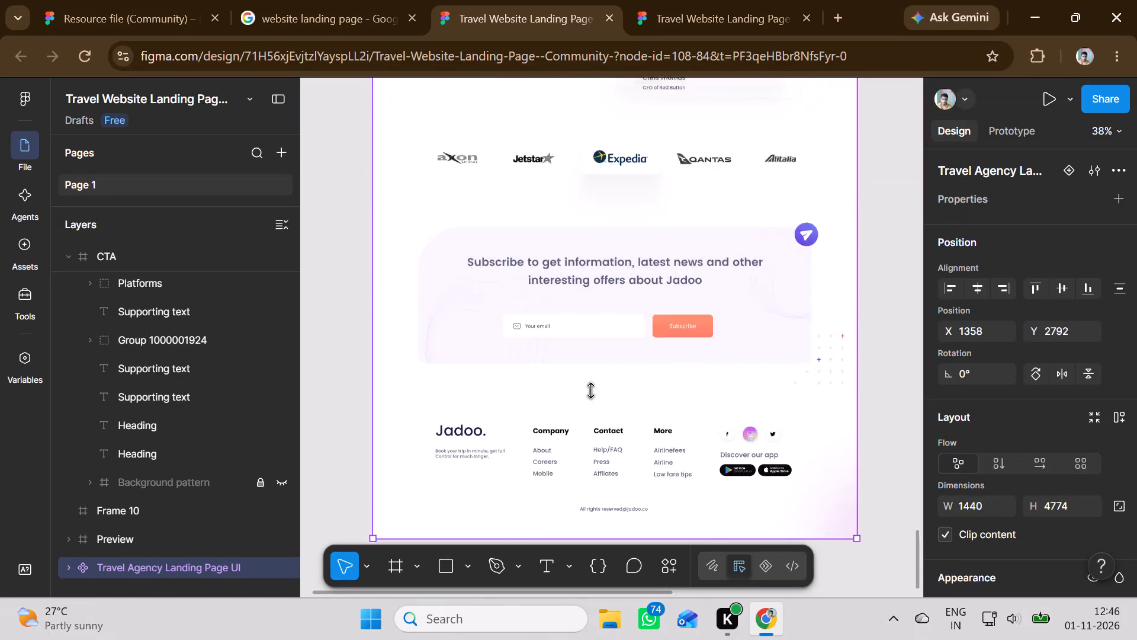
{"action": "scroll", "coordinate": [590, 391], "scroll_direction": "up", "scroll_amount": 19}
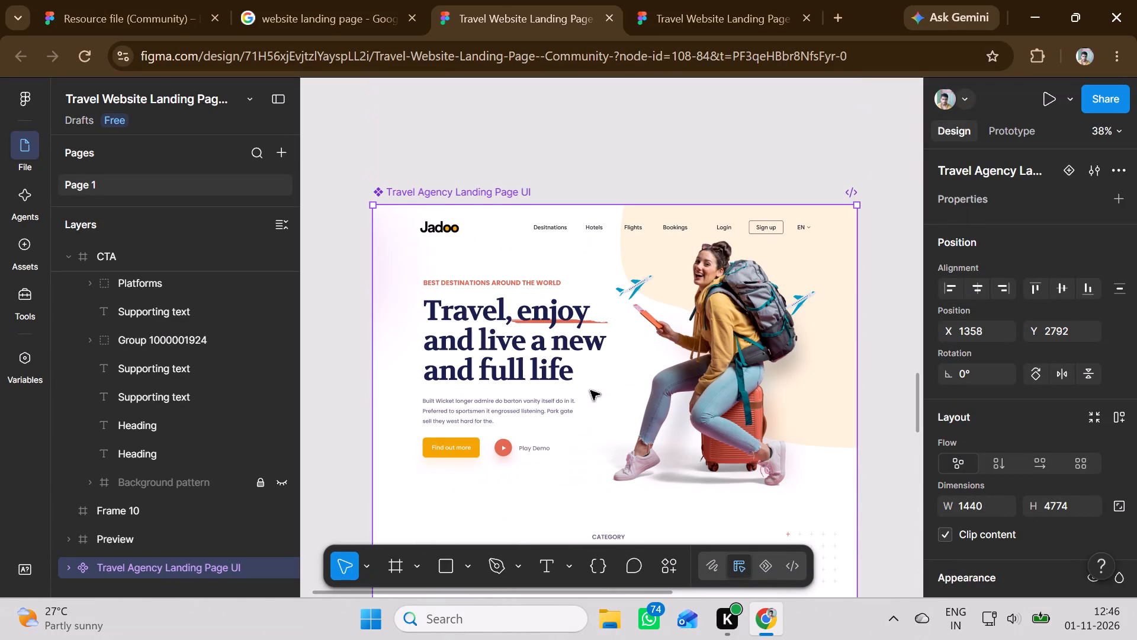
{"action": "scroll", "coordinate": [590, 391], "scroll_direction": "down", "scroll_amount": 20}
{"action": "scroll", "coordinate": [590, 391], "scroll_direction": "down", "scroll_amount": 1}
{"action": "scroll", "coordinate": [590, 391], "scroll_direction": "up", "scroll_amount": 1}
{"action": "scroll", "coordinate": [590, 391], "scroll_direction": "down", "scroll_amount": 1}
{"action": "scroll", "coordinate": [590, 391], "scroll_direction": "up", "scroll_amount": 1}
{"action": "scroll", "coordinate": [590, 391], "scroll_direction": "down", "scroll_amount": 9}
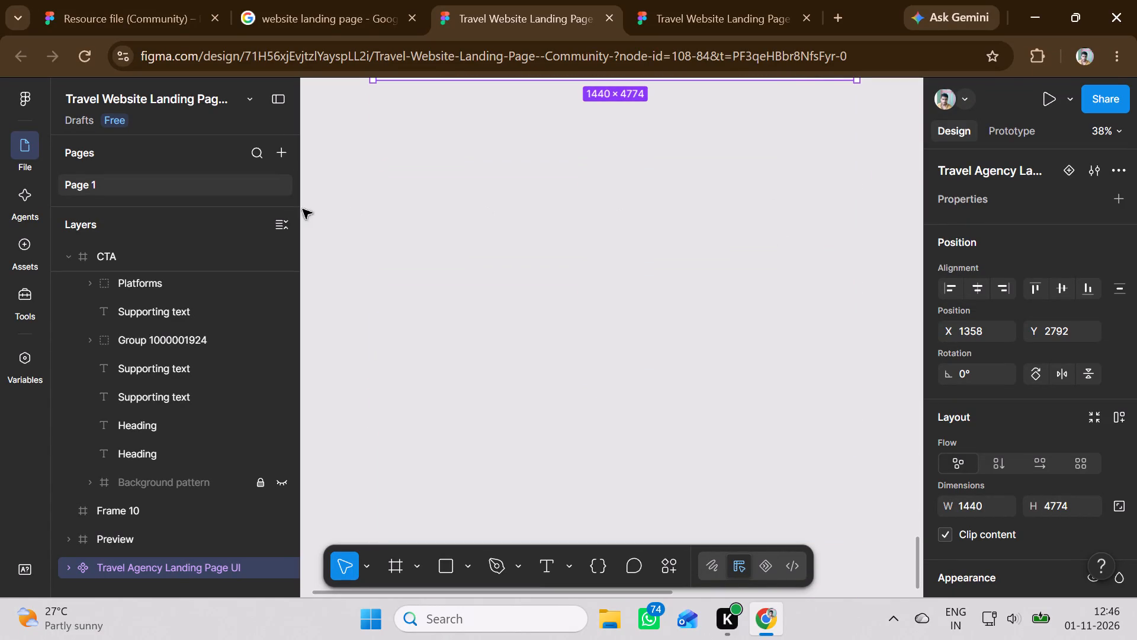
Draw a large rectangle about 1560 × 1321 just below the landing page frame, starting at its left edge.
{"action": "left_click", "coordinate": [447, 569]}
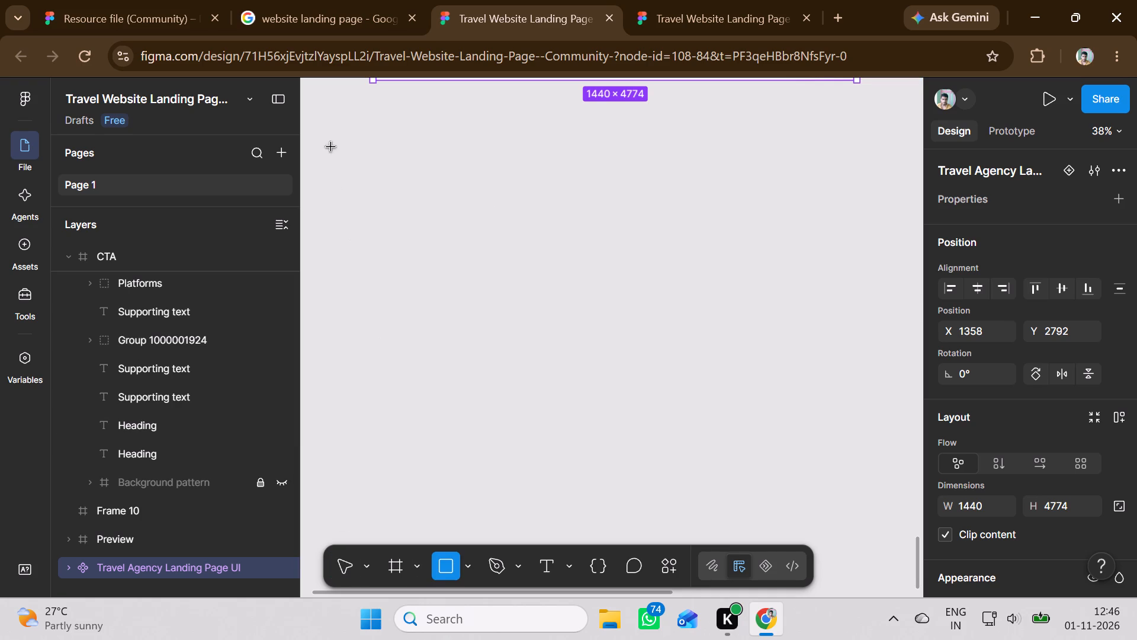
{"action": "left_click_drag", "start_coordinate": [372, 114], "coordinate": [434, 163]}
{"action": "left_click_drag", "start_coordinate": [434, 163], "coordinate": [861, 569]}
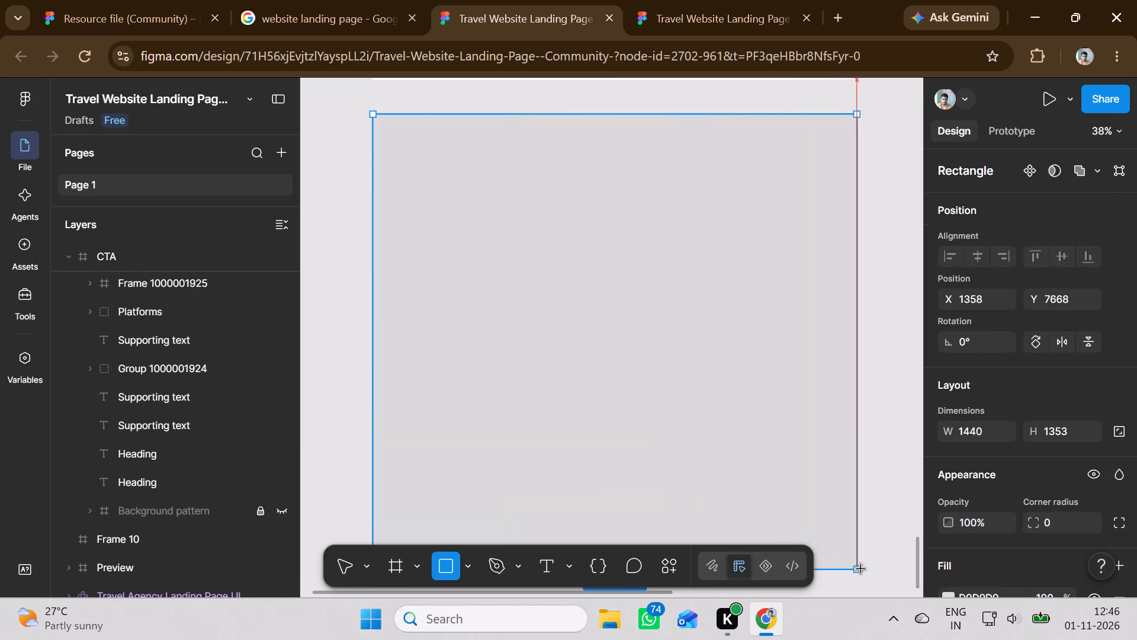
{"action": "left_click_drag", "start_coordinate": [861, 569], "coordinate": [897, 558]}
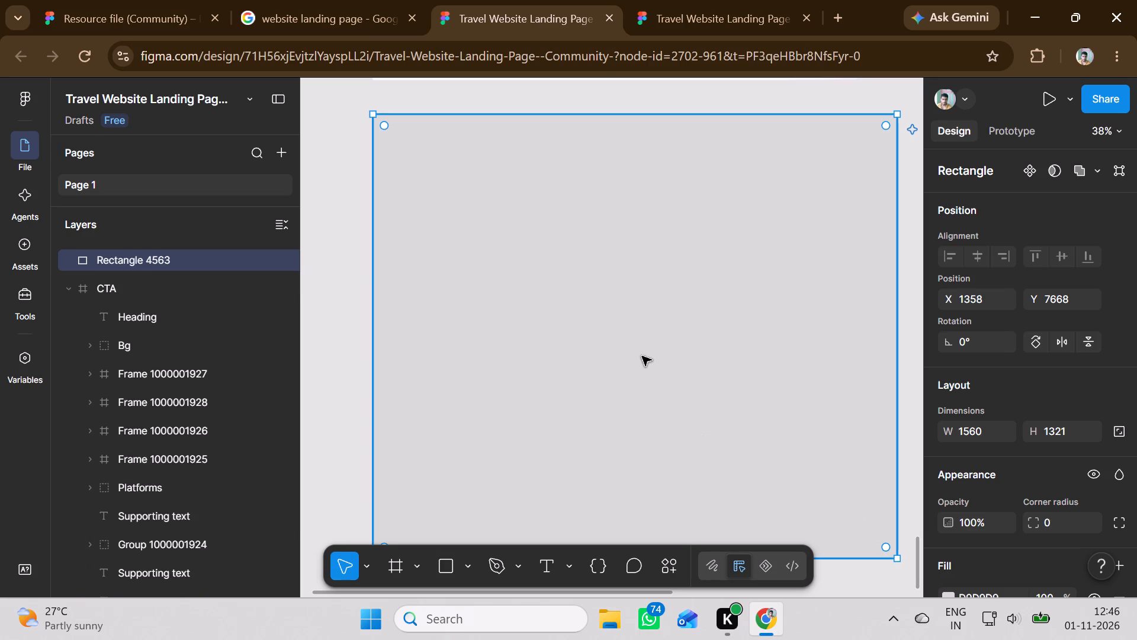
Review the original landing page's sections, from the subscribe form up to the hero, as reference for the layout.
{"action": "scroll", "coordinate": [642, 356], "scroll_direction": "up", "scroll_amount": 3}
{"action": "scroll", "coordinate": [642, 356], "scroll_direction": "down", "scroll_amount": 2}
{"action": "scroll", "coordinate": [642, 356], "scroll_direction": "up", "scroll_amount": 9}
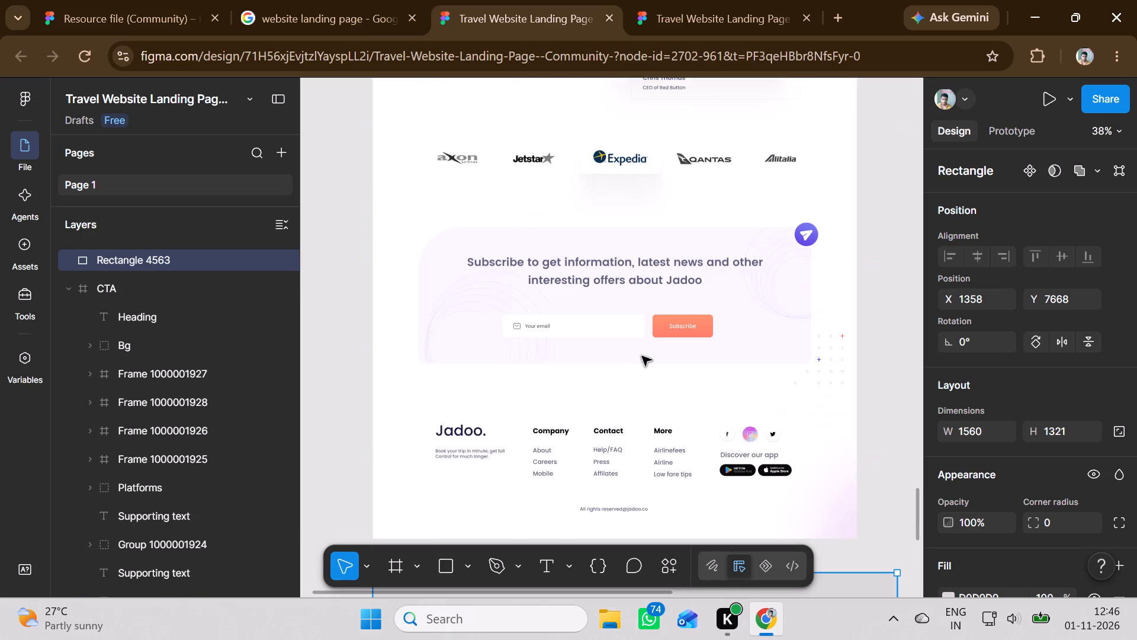
{"action": "scroll", "coordinate": [642, 356], "scroll_direction": "up", "scroll_amount": 19}
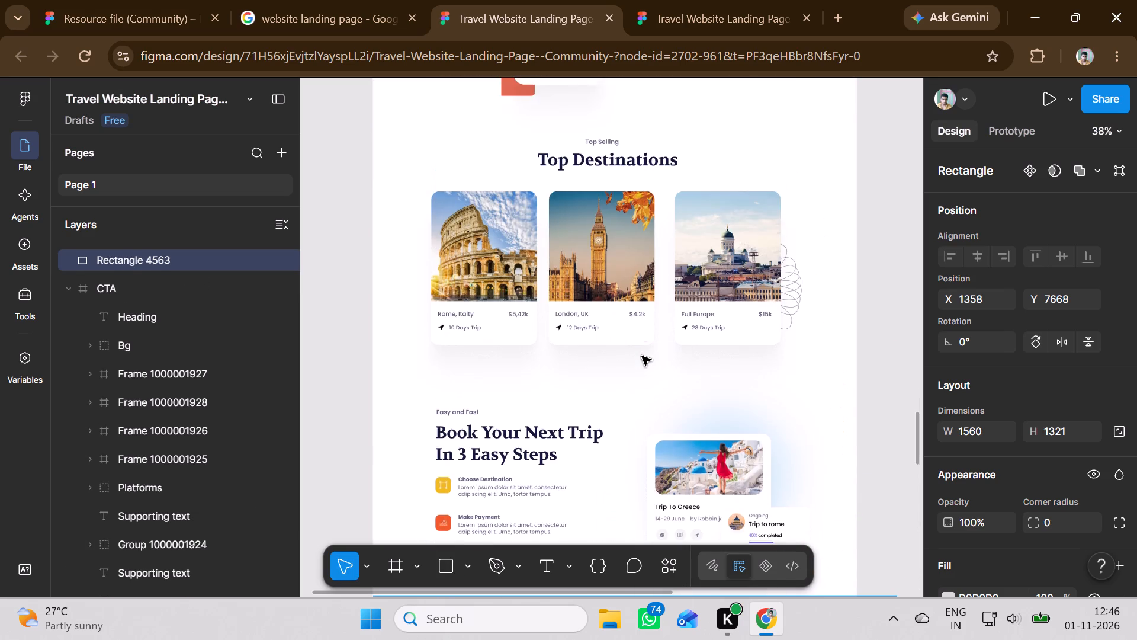
{"action": "scroll", "coordinate": [642, 356], "scroll_direction": "up", "scroll_amount": 6}
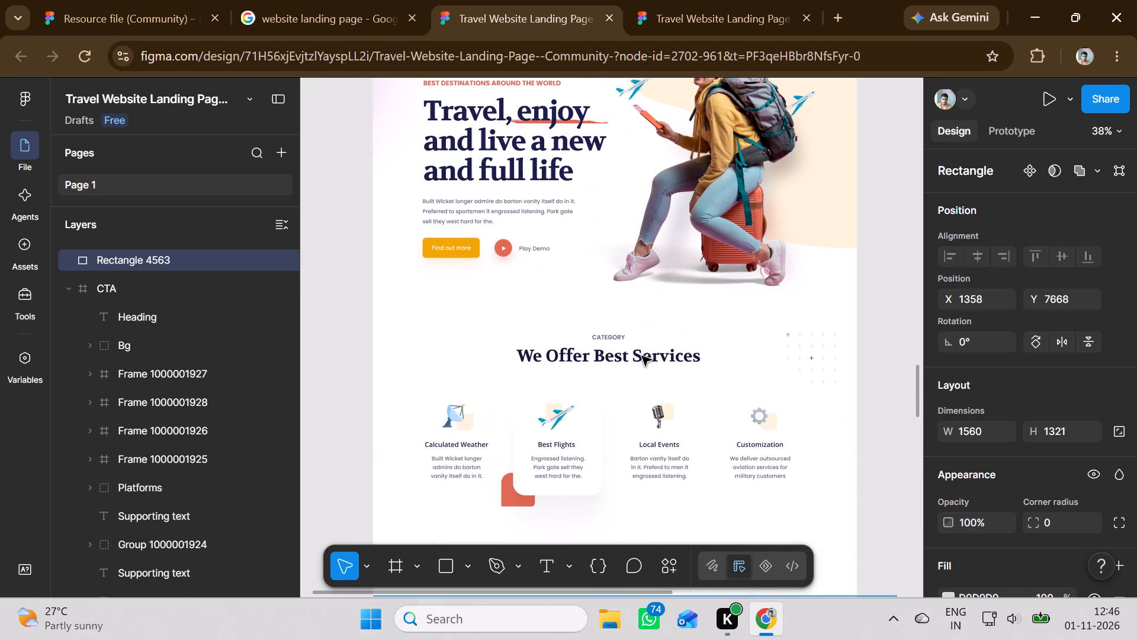
{"action": "scroll", "coordinate": [642, 356], "scroll_direction": "down", "scroll_amount": 12}
{"action": "scroll", "coordinate": [642, 356], "scroll_direction": "up", "scroll_amount": 1}
{"action": "scroll", "coordinate": [642, 356], "scroll_direction": "down", "scroll_amount": 15}
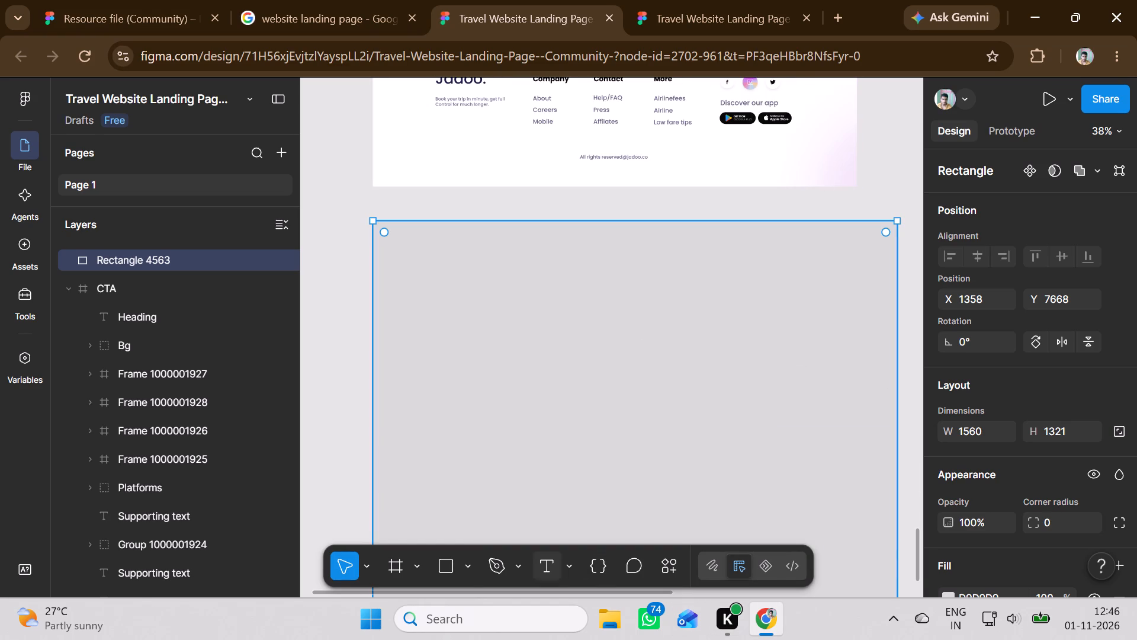
Draw a small rectangle about 455 × 119 inside the upper-left corner of the large grey rectangle.
{"action": "left_click", "coordinate": [454, 564]}
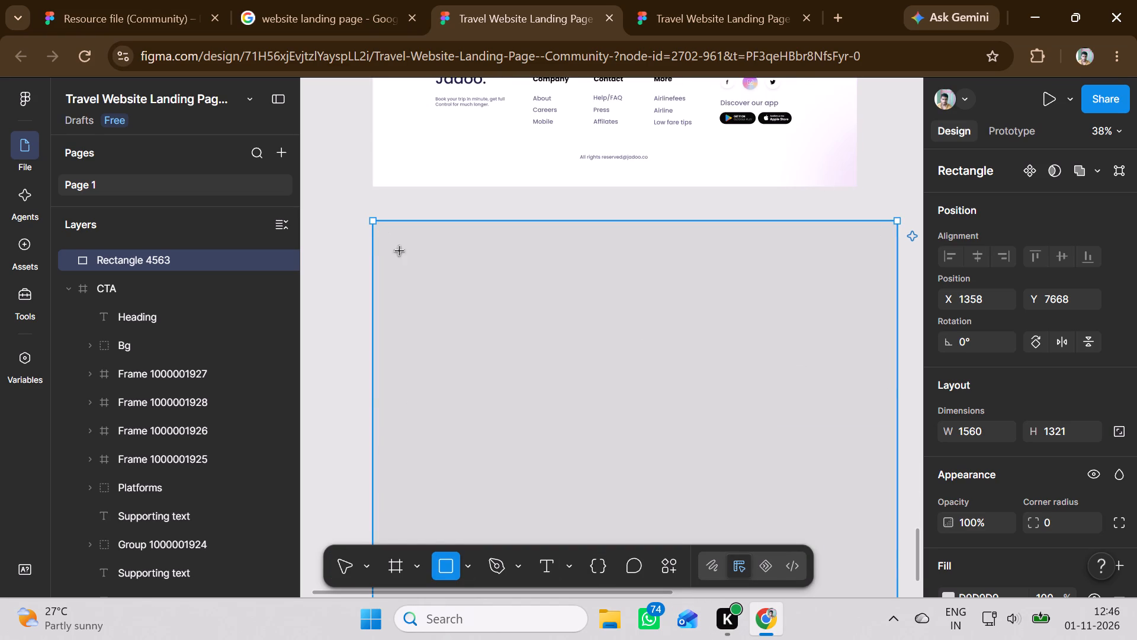
{"action": "left_click_drag", "start_coordinate": [382, 234], "coordinate": [543, 277]}
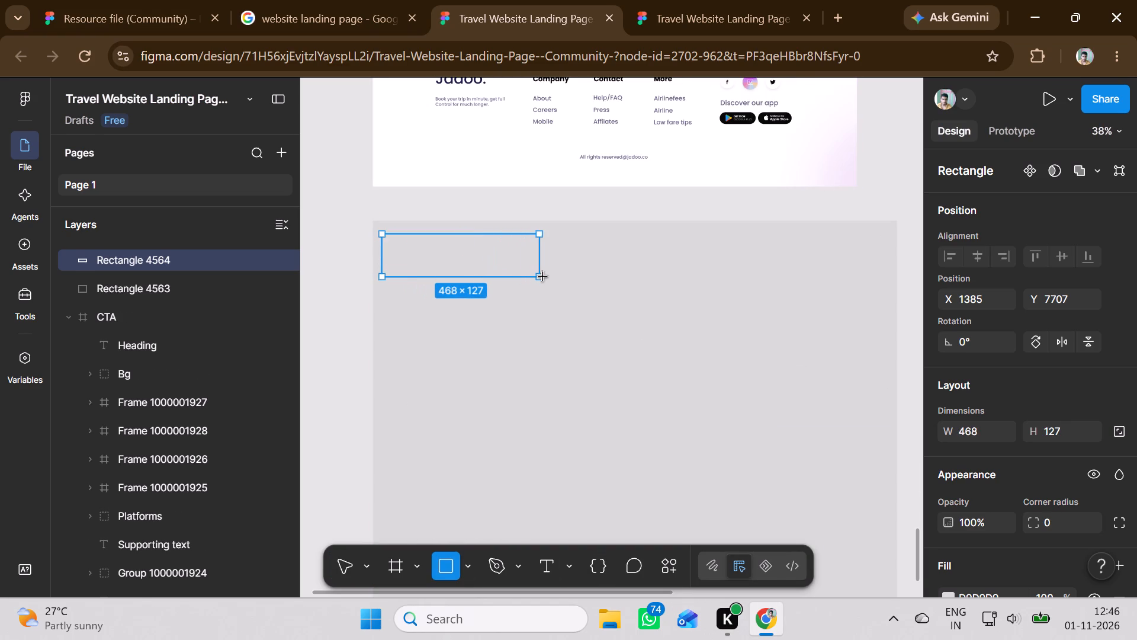
{"action": "left_click_drag", "start_coordinate": [543, 277], "coordinate": [535, 274]}
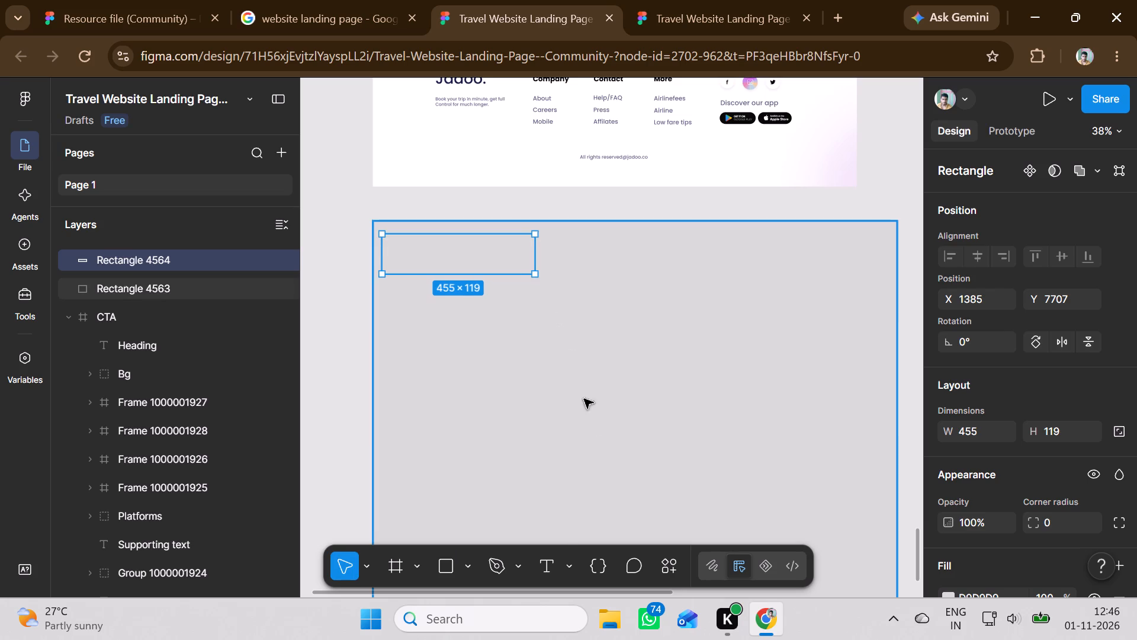
Add a text box matching the small rectangle's area and enter JADOOO in it.
{"action": "left_click", "coordinate": [540, 562]}
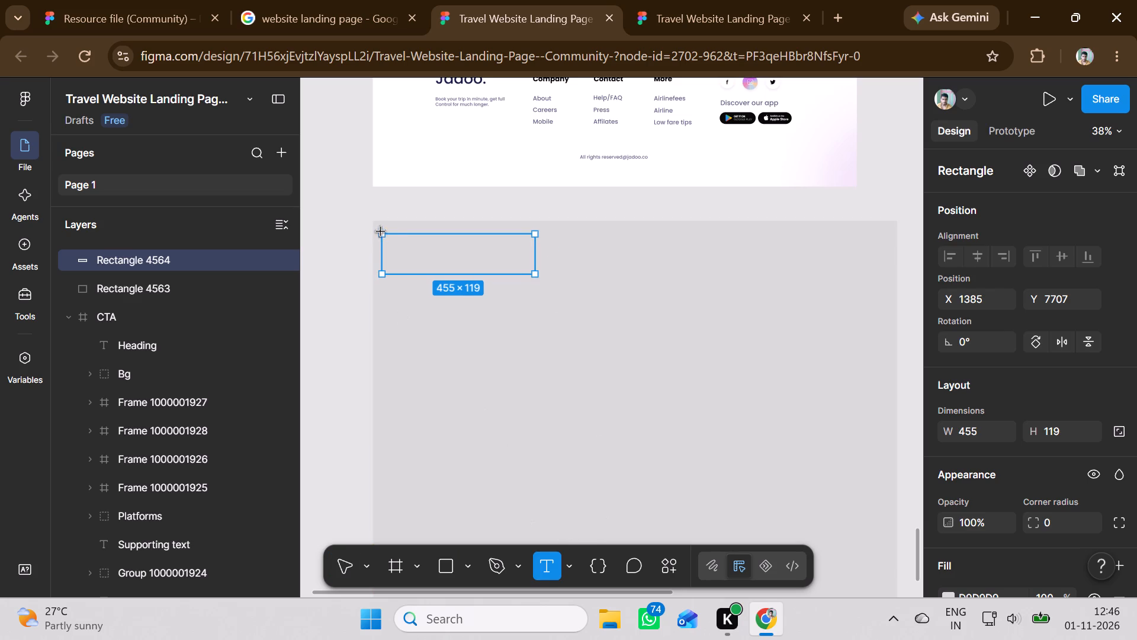
{"action": "left_click_drag", "start_coordinate": [383, 236], "coordinate": [433, 260]}
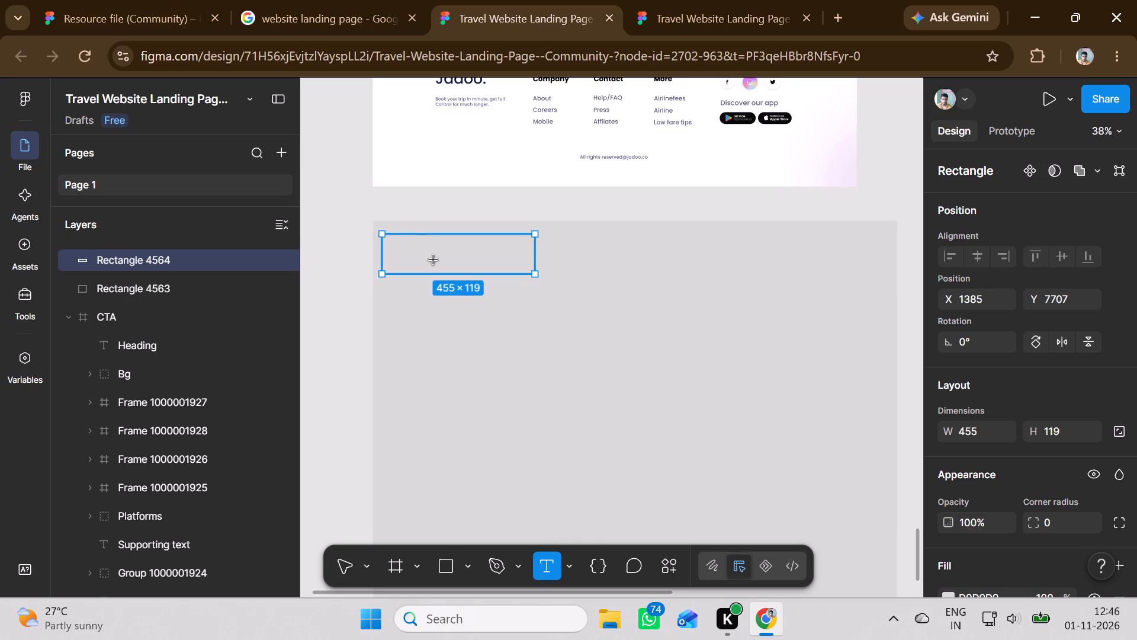
{"action": "left_click_drag", "start_coordinate": [433, 260], "coordinate": [531, 273]}
{"action": "type", "text": "JAD"}
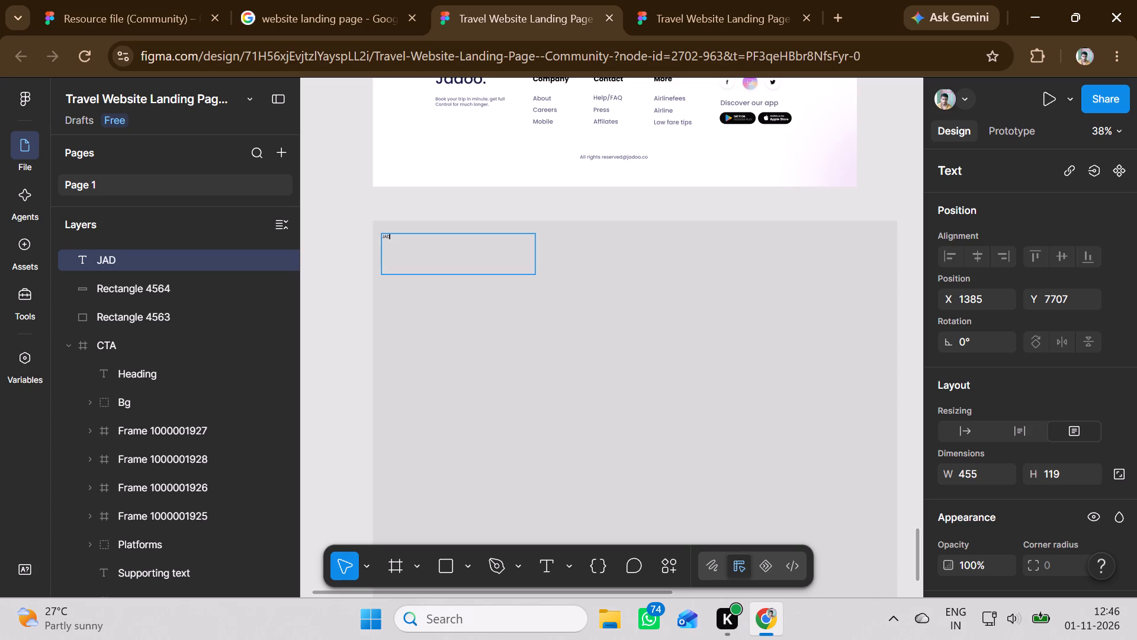
{"action": "type", "text": "OOO"}
Examine the Jadoo logo and header at the top of the original landing page for comparison.
{"action": "scroll", "coordinate": [504, 272], "scroll_direction": "up", "scroll_amount": 13}
{"action": "scroll", "coordinate": [504, 272], "scroll_direction": "down", "scroll_amount": 1}
{"action": "scroll", "coordinate": [504, 272], "scroll_direction": "up", "scroll_amount": 15}
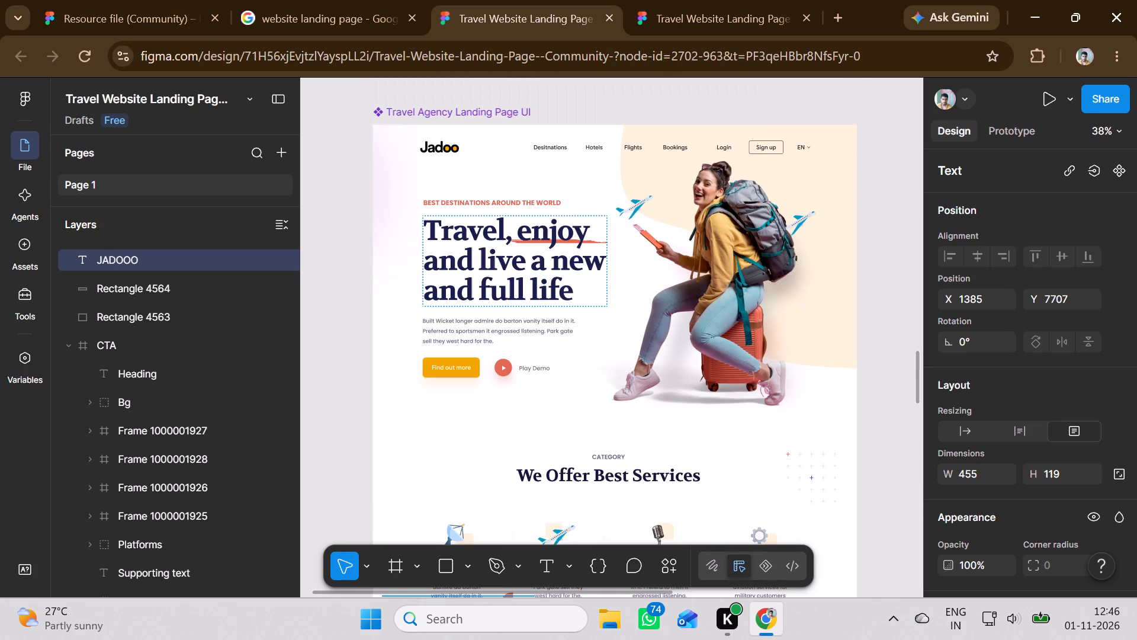
{"action": "scroll", "coordinate": [504, 272], "scroll_direction": "down", "scroll_amount": 13}
{"action": "scroll", "coordinate": [504, 272], "scroll_direction": "up", "scroll_amount": 1}
{"action": "scroll", "coordinate": [504, 272], "scroll_direction": "down", "scroll_amount": 12}
{"action": "scroll", "coordinate": [505, 276], "scroll_direction": "up", "scroll_amount": 1}
{"action": "scroll", "coordinate": [505, 276], "scroll_direction": "down", "scroll_amount": 2}
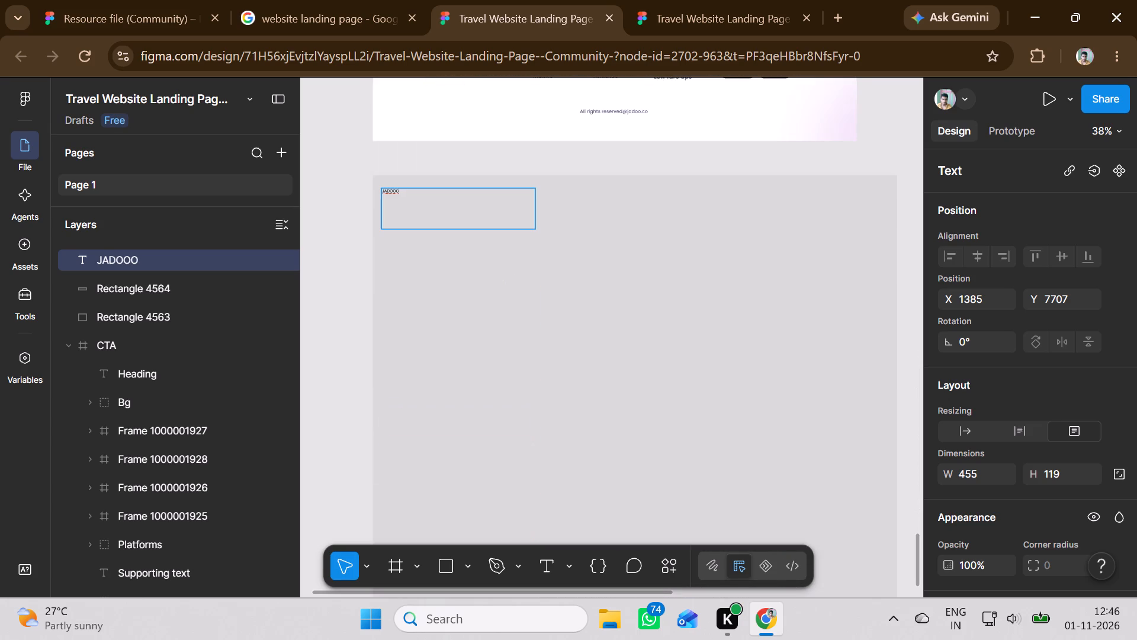
Set the font size of the JADOOO text to 64.
{"action": "left_click_drag", "start_coordinate": [428, 199], "coordinate": [382, 190]}
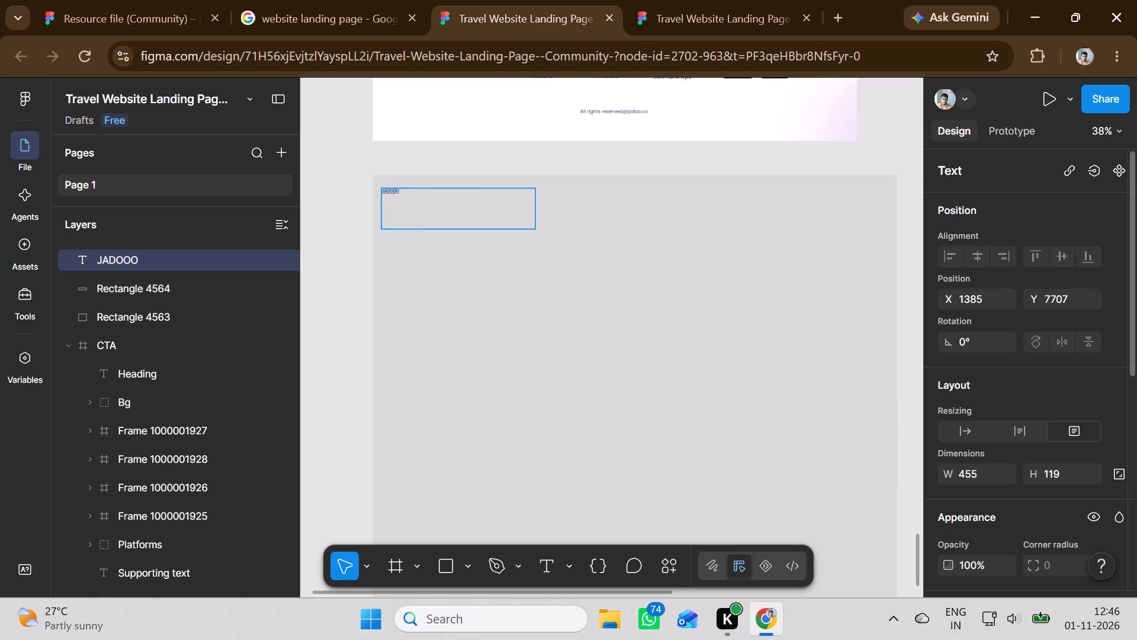
{"action": "scroll", "coordinate": [1077, 377], "scroll_direction": "down", "scroll_amount": 3}
{"action": "left_click", "coordinate": [1078, 405]}
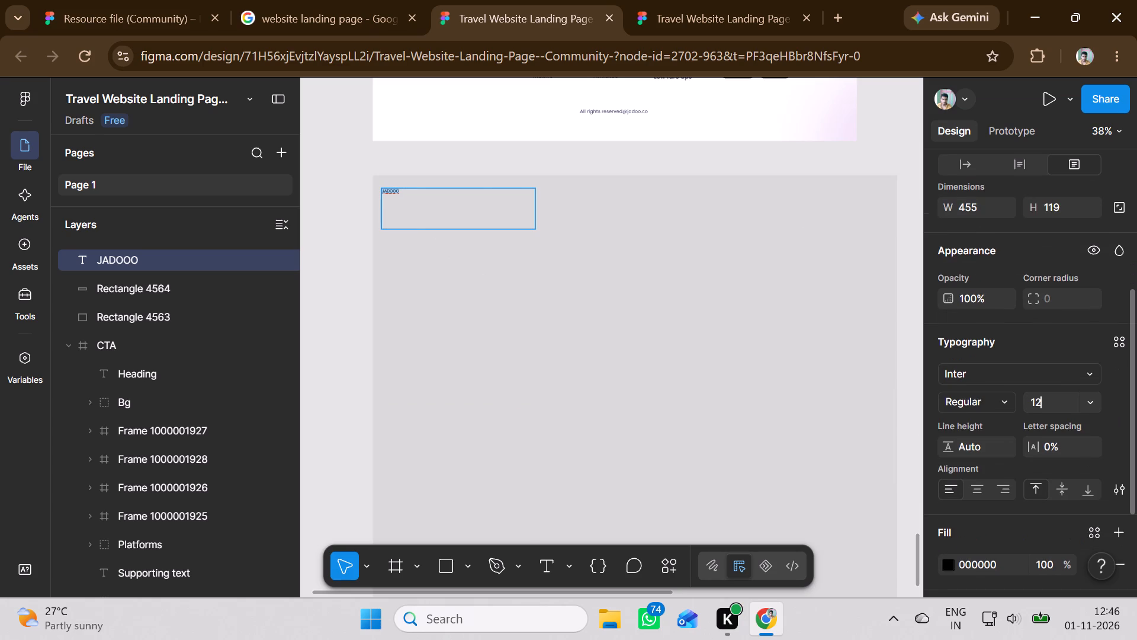
{"action": "left_click", "coordinate": [1089, 393]}
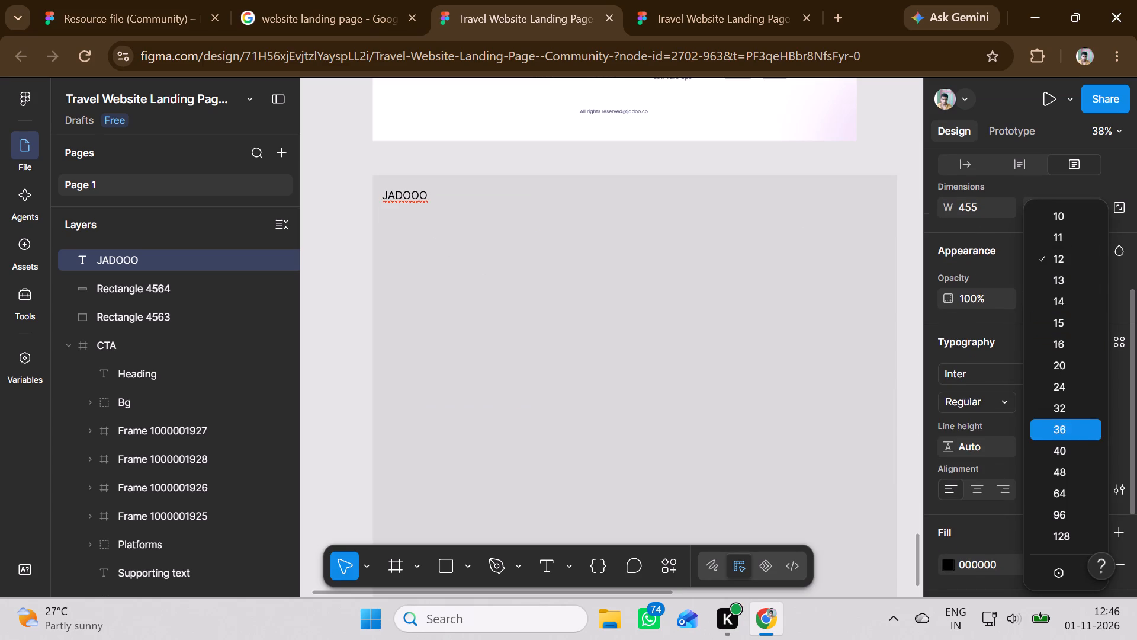
{"action": "left_click", "coordinate": [1065, 495]}
Move the Destinations navigation item out of the original landing page header onto the large grey rectangle, beside the JADOOO text.
{"action": "scroll", "coordinate": [548, 295], "scroll_direction": "up", "scroll_amount": 2}
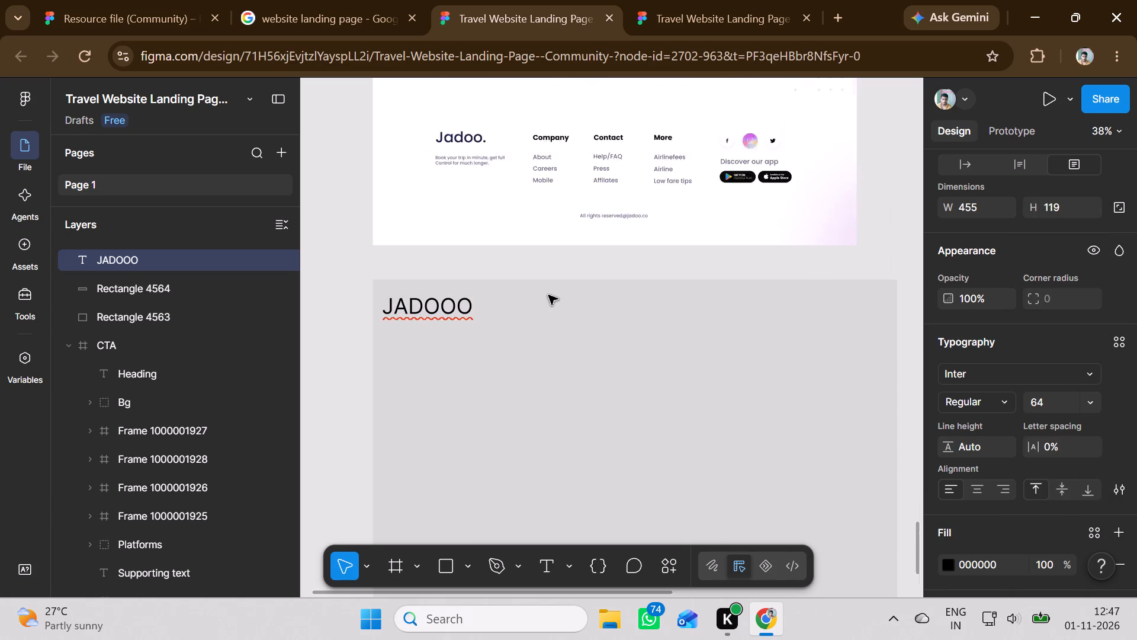
{"action": "scroll", "coordinate": [548, 295], "scroll_direction": "up", "scroll_amount": 19}
{"action": "scroll", "coordinate": [560, 299], "scroll_direction": "up", "scroll_amount": 5}
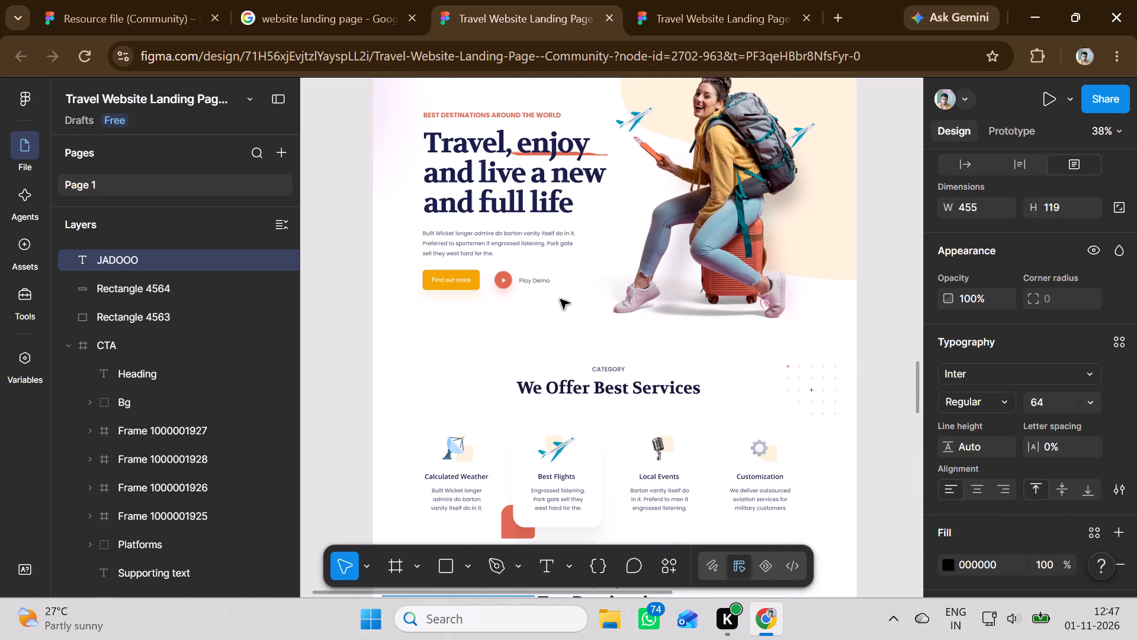
{"action": "scroll", "coordinate": [566, 300], "scroll_direction": "up", "scroll_amount": 5}
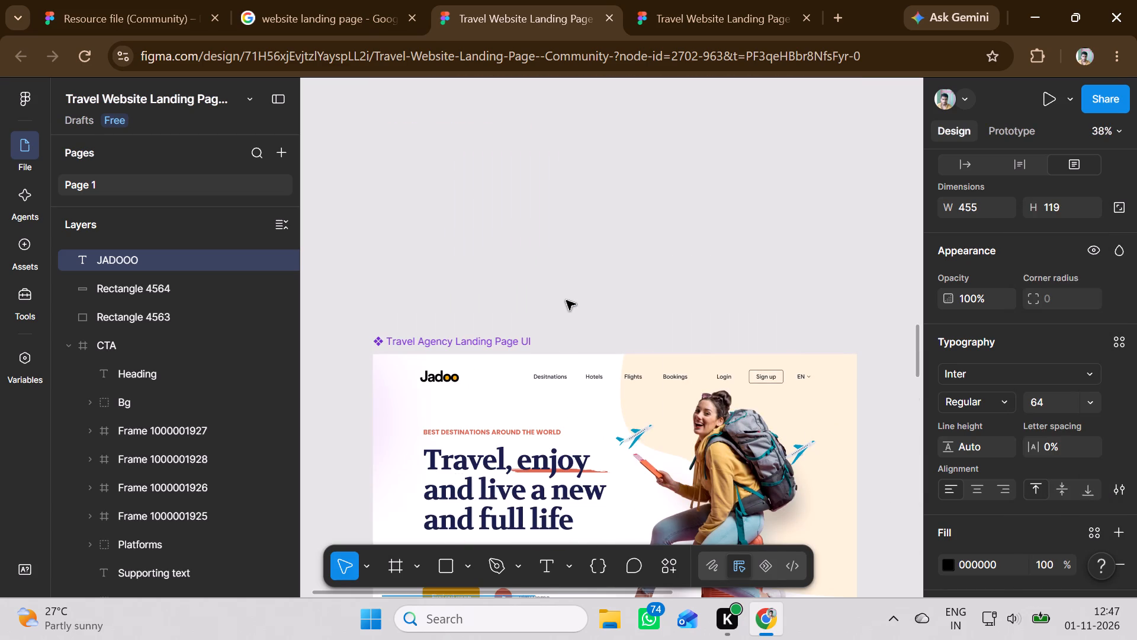
{"action": "scroll", "coordinate": [567, 300], "scroll_direction": "down", "scroll_amount": 7}
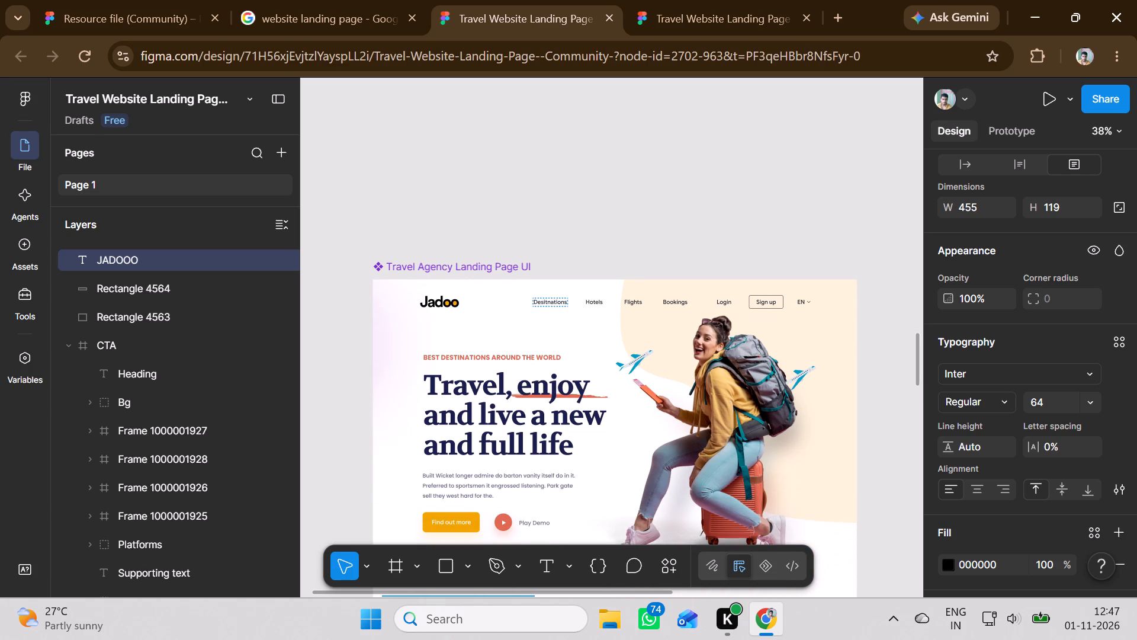
{"action": "scroll", "coordinate": [567, 301], "scroll_direction": "down", "scroll_amount": 1}
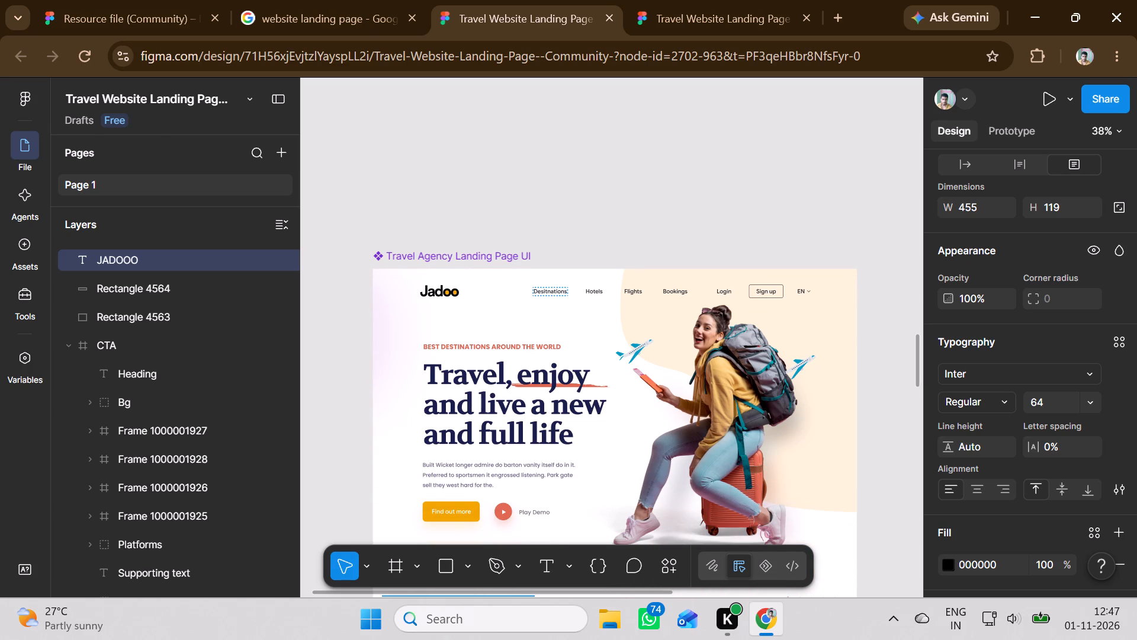
{"action": "left_click_drag", "start_coordinate": [559, 290], "coordinate": [561, 242]}
{"action": "left_click_drag", "start_coordinate": [551, 292], "coordinate": [526, 350]}
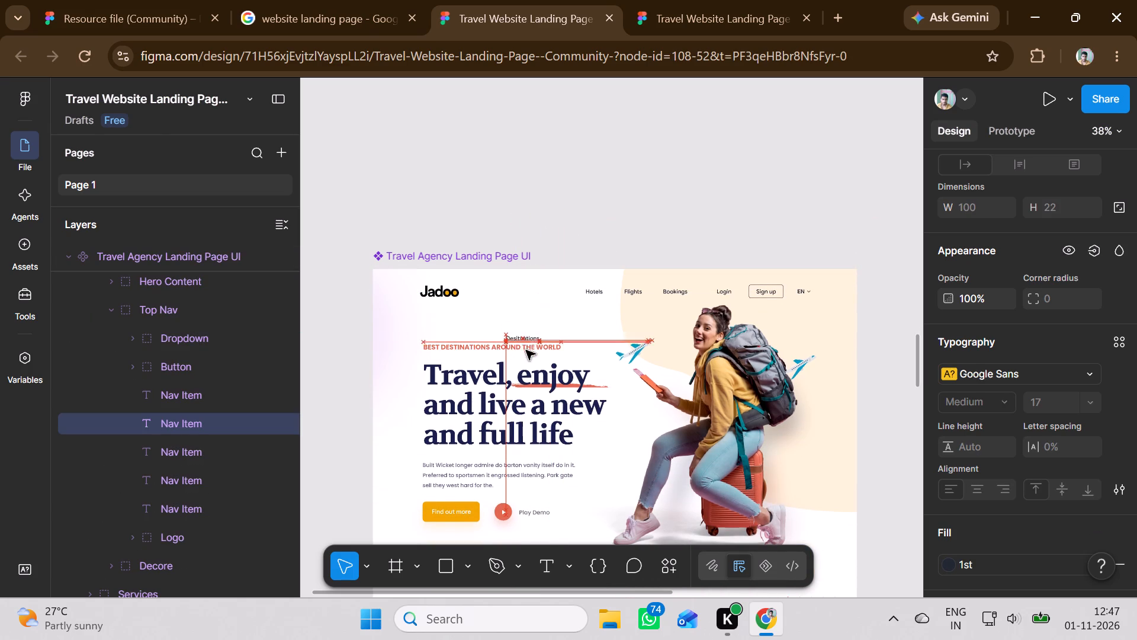
{"action": "left_click_drag", "start_coordinate": [526, 350], "coordinate": [531, 341]}
{"action": "scroll", "coordinate": [528, 346], "scroll_direction": "down", "scroll_amount": 10}
{"action": "scroll", "coordinate": [531, 344], "scroll_direction": "up", "scroll_amount": 1}
{"action": "scroll", "coordinate": [531, 341], "scroll_direction": "down", "scroll_amount": 6}
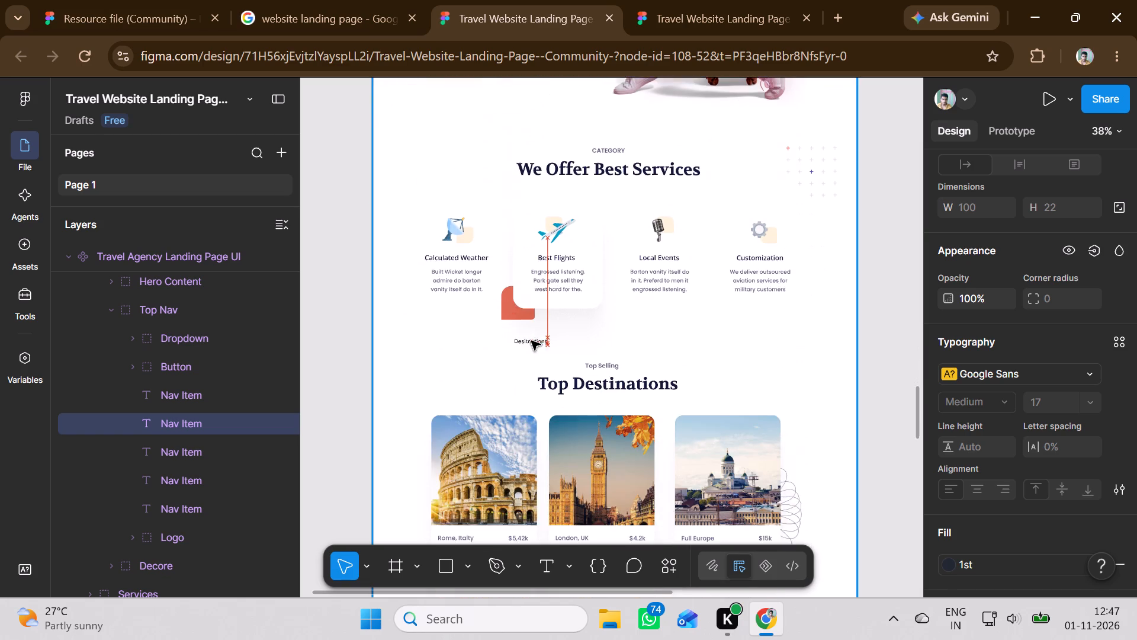
{"action": "left_click_drag", "start_coordinate": [531, 341], "coordinate": [532, 339]}
{"action": "scroll", "coordinate": [531, 341], "scroll_direction": "down", "scroll_amount": 3}
{"action": "scroll", "coordinate": [531, 341], "scroll_direction": "up", "scroll_amount": 1}
{"action": "scroll", "coordinate": [531, 341], "scroll_direction": "down", "scroll_amount": 10}
{"action": "scroll", "coordinate": [532, 340], "scroll_direction": "down", "scroll_amount": 19}
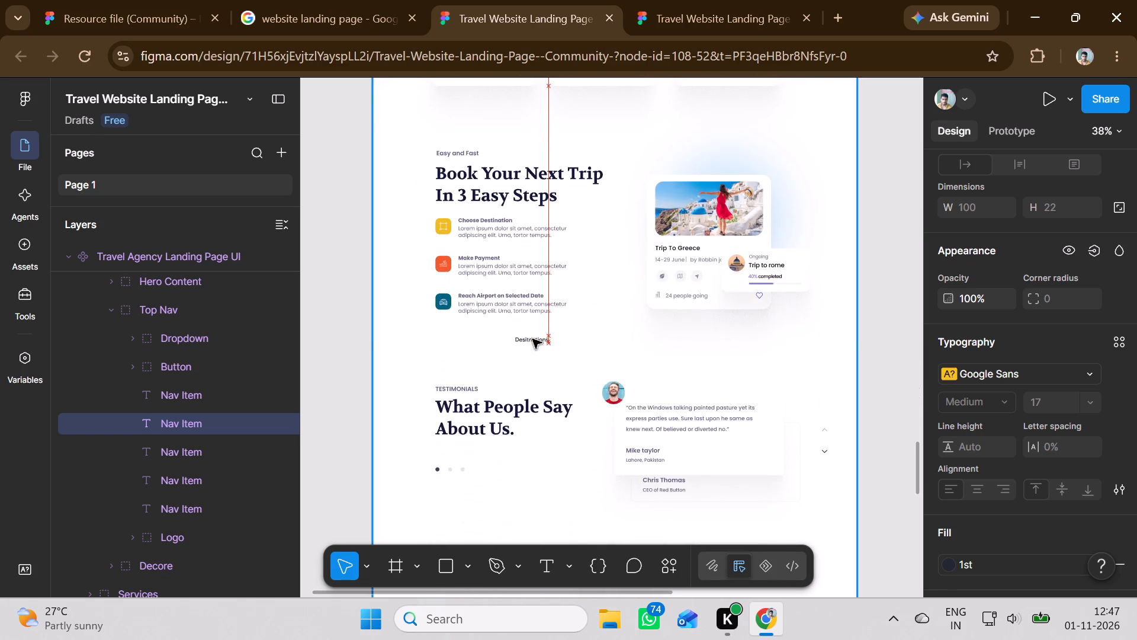
{"action": "scroll", "coordinate": [532, 339], "scroll_direction": "down", "scroll_amount": 5}
{"action": "left_click_drag", "start_coordinate": [532, 339], "coordinate": [529, 325]}
{"action": "scroll", "coordinate": [532, 338], "scroll_direction": "down", "scroll_amount": 9}
{"action": "scroll", "coordinate": [531, 338], "scroll_direction": "up", "scroll_amount": 1}
{"action": "scroll", "coordinate": [531, 338], "scroll_direction": "down", "scroll_amount": 3}
{"action": "scroll", "coordinate": [531, 338], "scroll_direction": "up", "scroll_amount": 1}
{"action": "scroll", "coordinate": [531, 338], "scroll_direction": "down", "scroll_amount": 11}
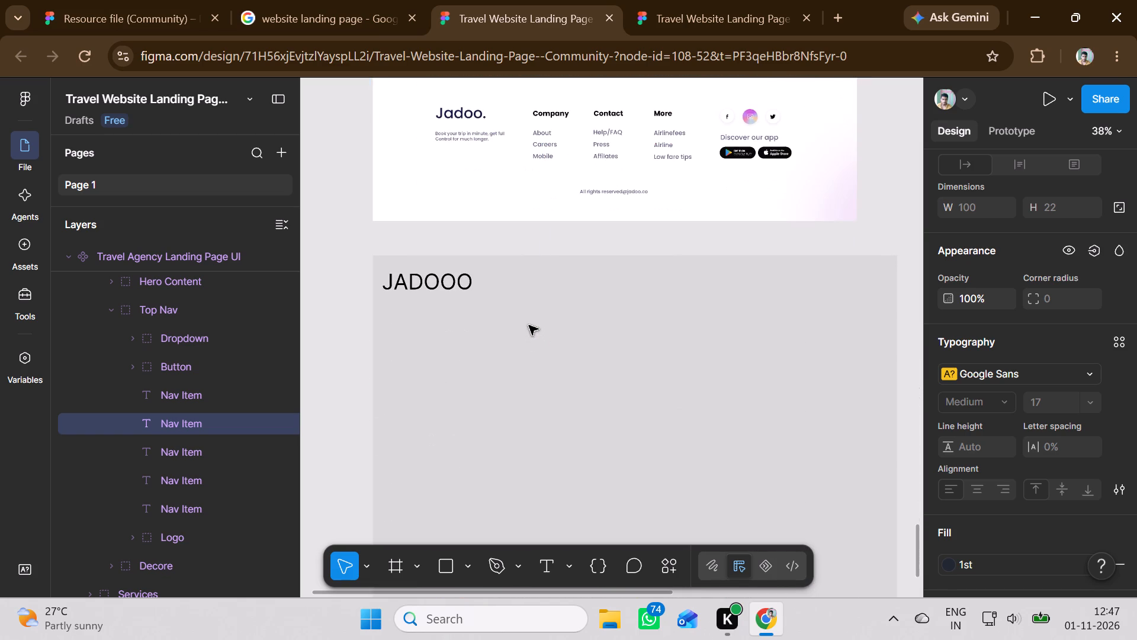
{"action": "left_click_drag", "start_coordinate": [529, 325], "coordinate": [534, 280]}
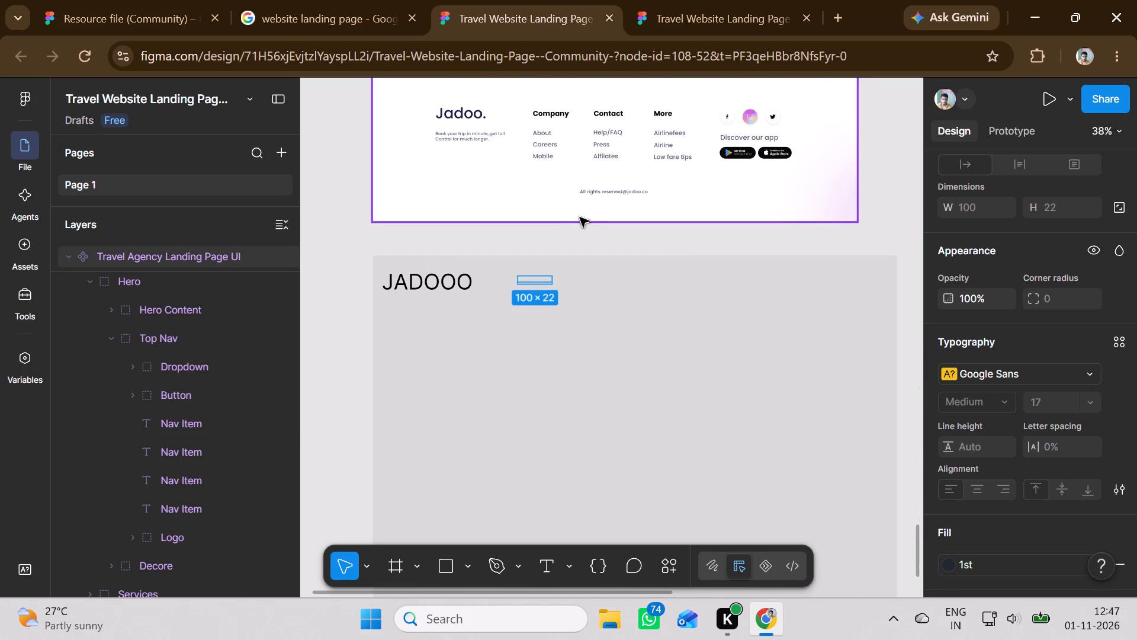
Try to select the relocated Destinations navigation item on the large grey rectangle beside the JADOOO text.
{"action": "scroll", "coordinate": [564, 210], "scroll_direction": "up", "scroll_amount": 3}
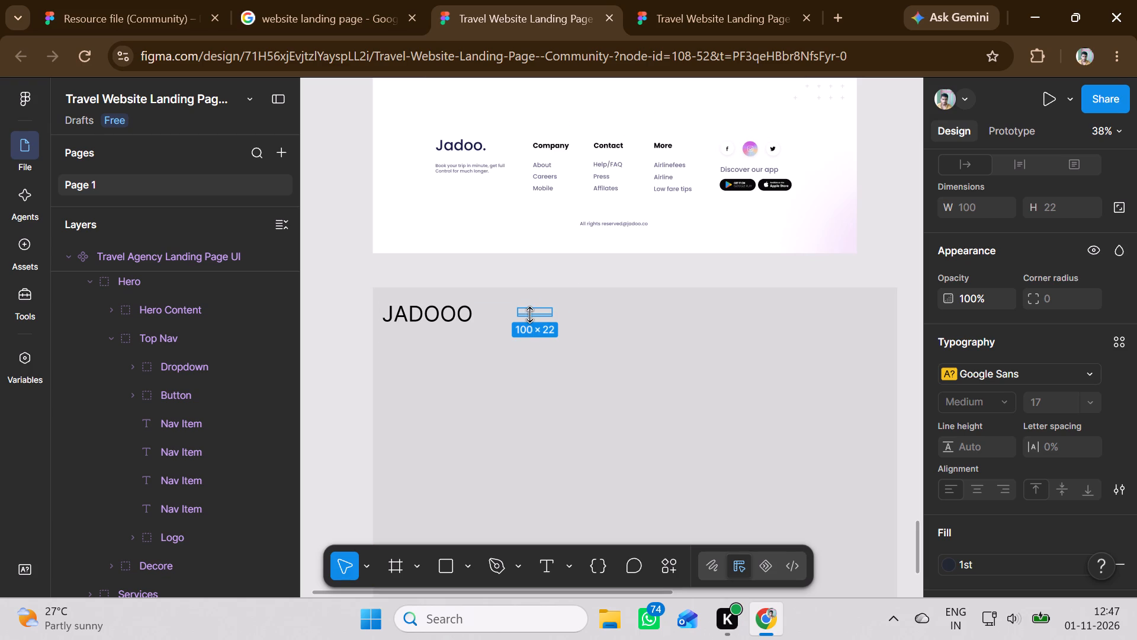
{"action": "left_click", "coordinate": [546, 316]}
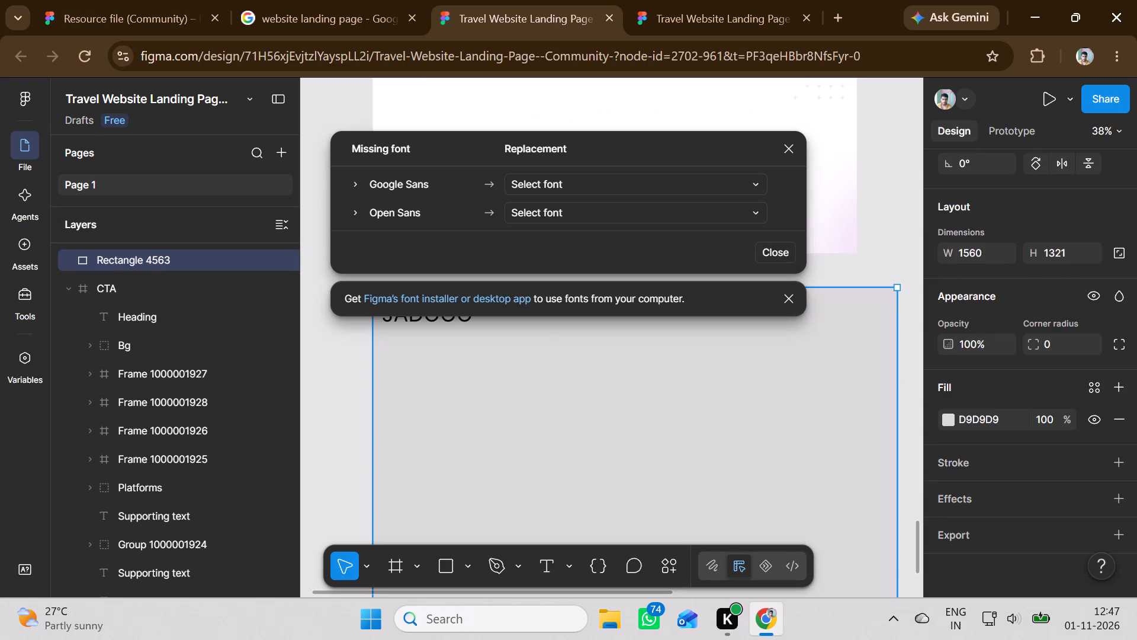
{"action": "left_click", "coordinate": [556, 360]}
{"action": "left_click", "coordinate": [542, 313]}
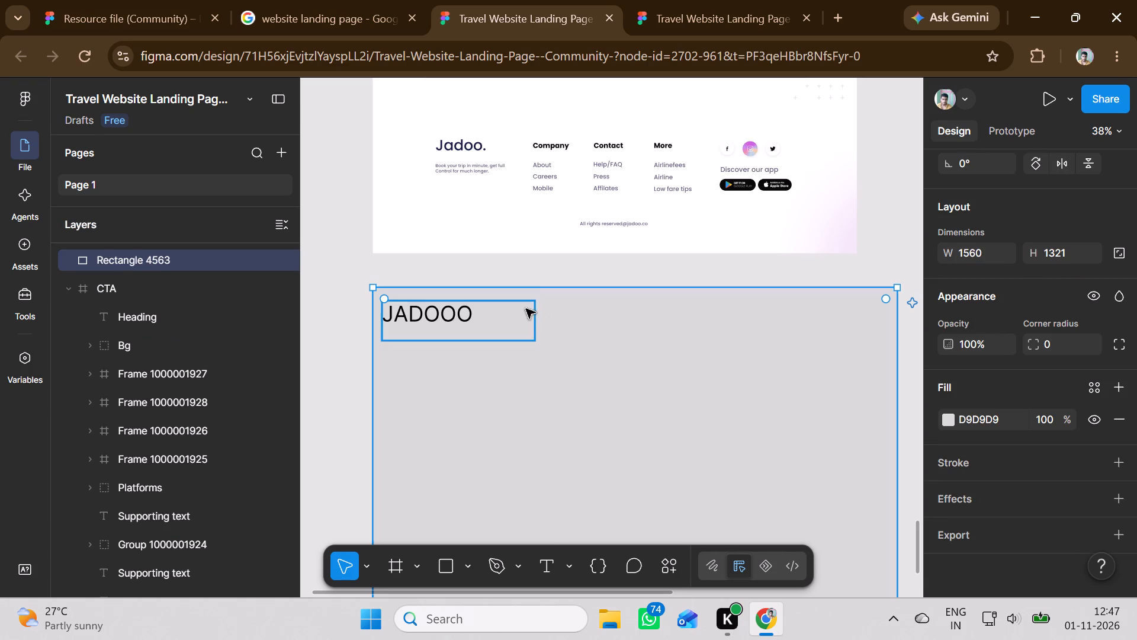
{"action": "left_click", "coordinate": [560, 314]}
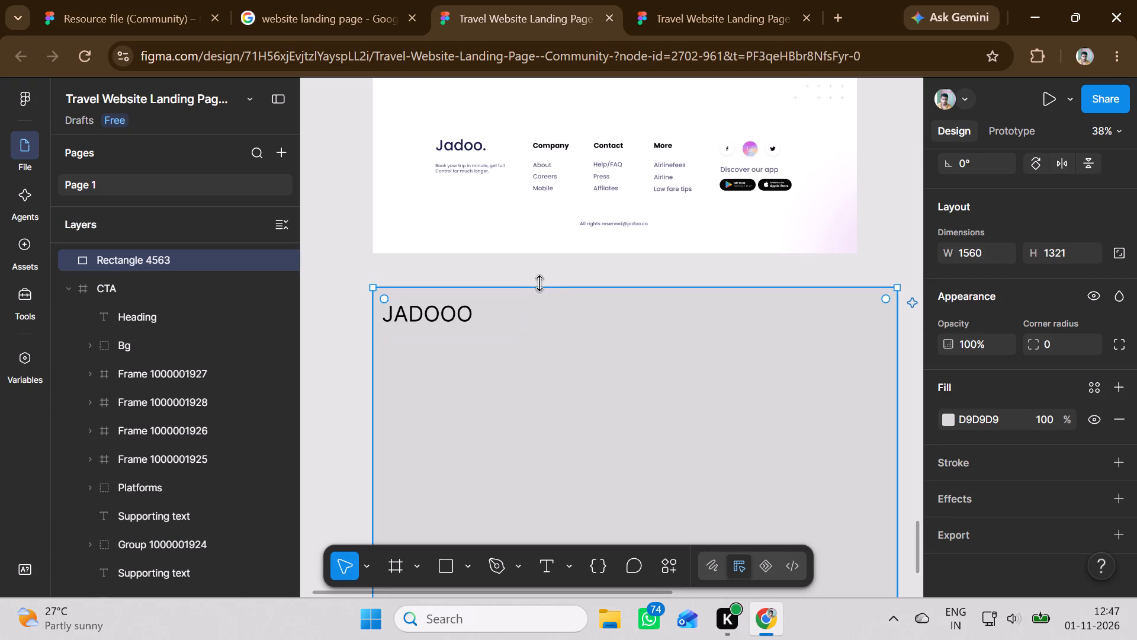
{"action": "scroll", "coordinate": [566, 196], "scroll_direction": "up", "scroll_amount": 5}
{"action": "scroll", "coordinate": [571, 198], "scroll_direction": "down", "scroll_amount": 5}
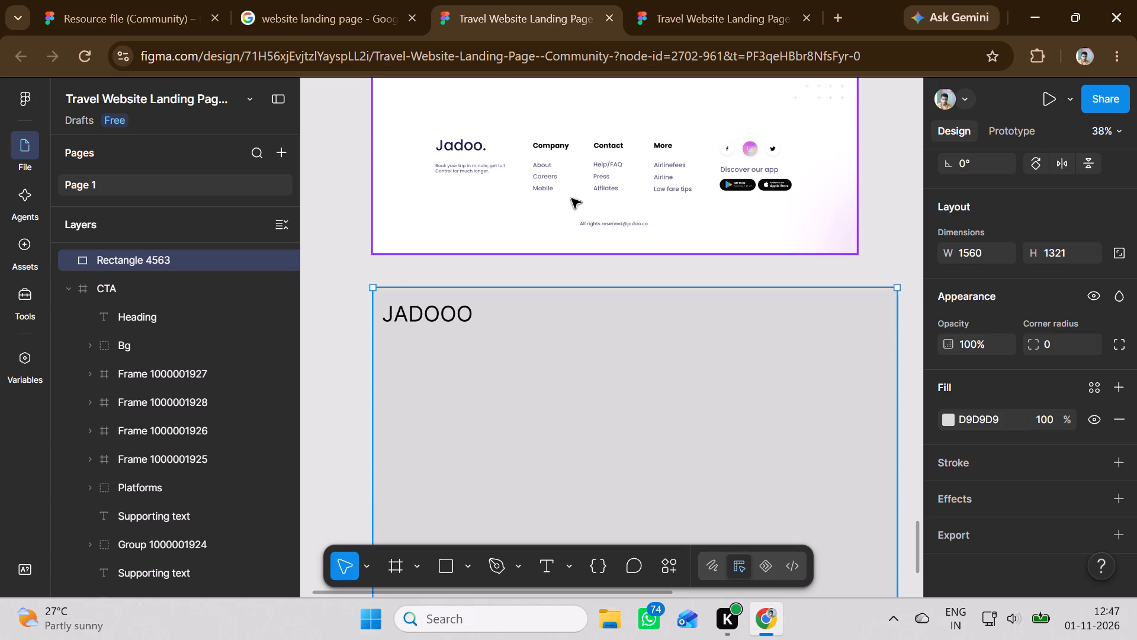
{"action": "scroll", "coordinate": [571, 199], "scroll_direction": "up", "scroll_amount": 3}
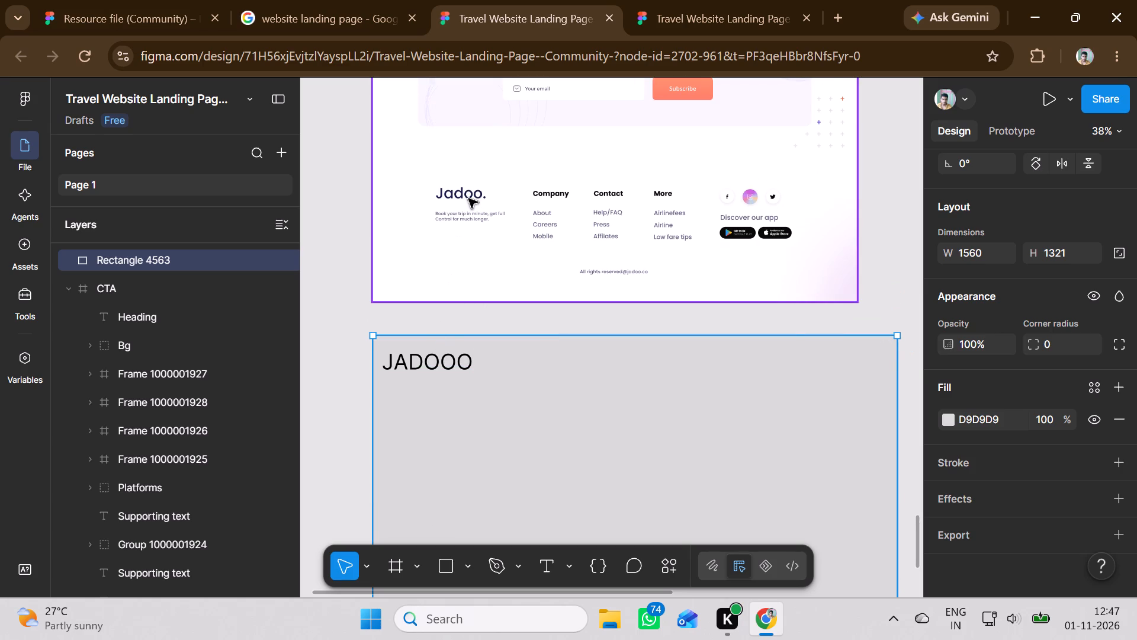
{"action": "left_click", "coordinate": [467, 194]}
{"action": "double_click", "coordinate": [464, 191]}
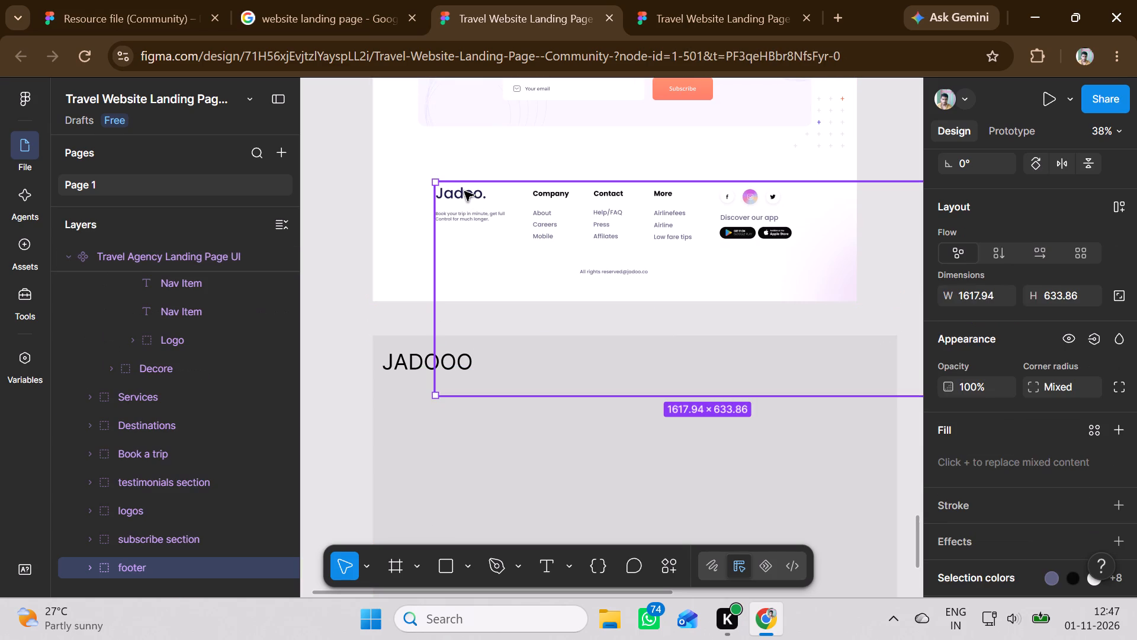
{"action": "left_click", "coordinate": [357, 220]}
Move the Top Nav group out of the original landing page's hero onto the large grey rectangle, beside the JADOOO text.
{"action": "scroll", "coordinate": [521, 241], "scroll_direction": "up", "scroll_amount": 5}
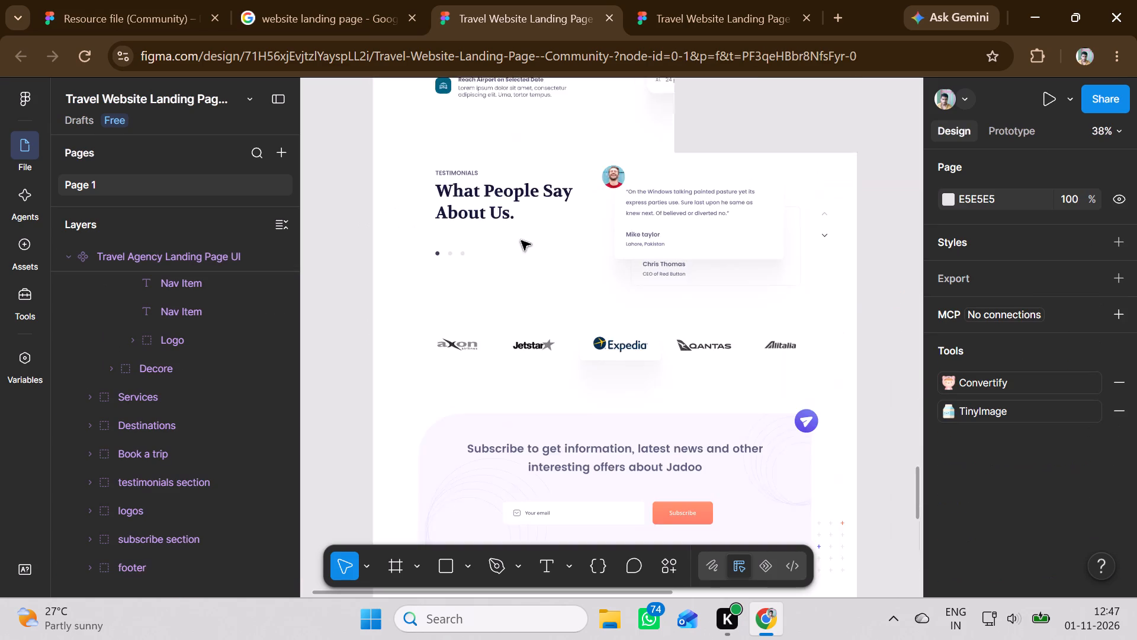
{"action": "scroll", "coordinate": [521, 241], "scroll_direction": "up", "scroll_amount": 12}
{"action": "scroll", "coordinate": [521, 241], "scroll_direction": "down", "scroll_amount": 4}
{"action": "scroll", "coordinate": [521, 241], "scroll_direction": "up", "scroll_amount": 1}
{"action": "scroll", "coordinate": [525, 242], "scroll_direction": "down", "scroll_amount": 3}
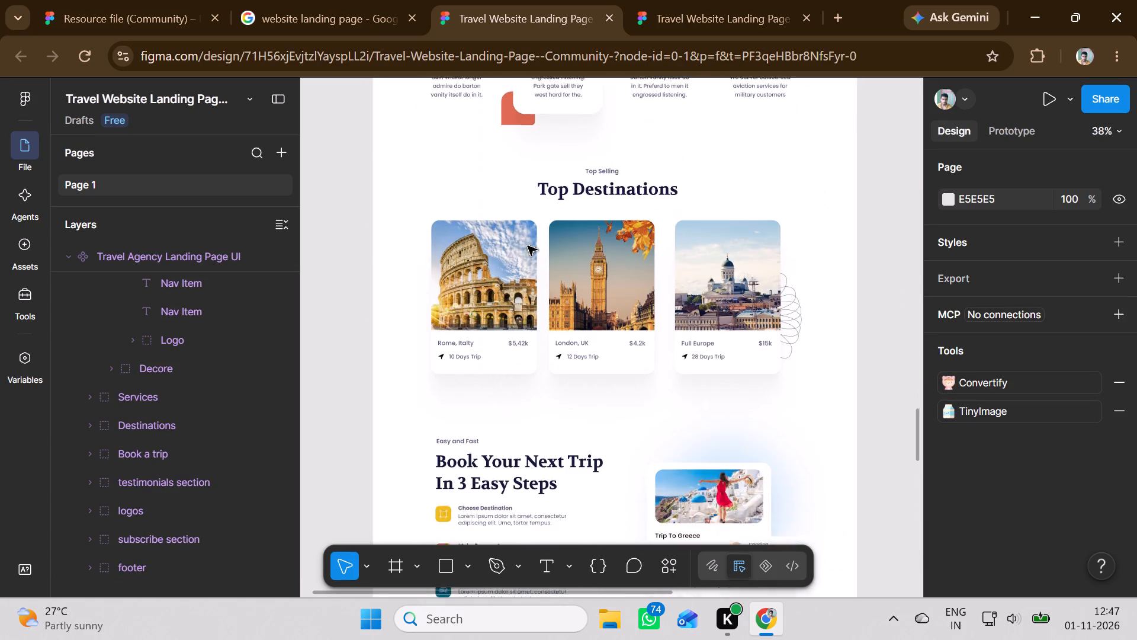
{"action": "scroll", "coordinate": [528, 246], "scroll_direction": "down", "scroll_amount": 2}
{"action": "scroll", "coordinate": [538, 251], "scroll_direction": "up", "scroll_amount": 5}
{"action": "scroll", "coordinate": [538, 251], "scroll_direction": "down", "scroll_amount": 1}
{"action": "scroll", "coordinate": [538, 251], "scroll_direction": "up", "scroll_amount": 16}
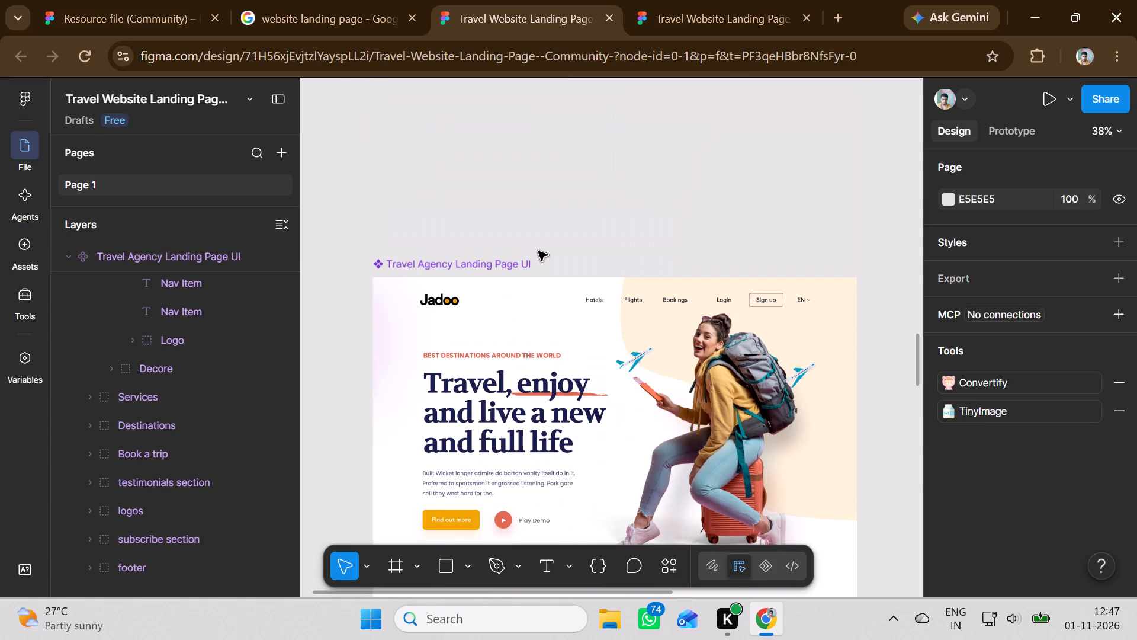
{"action": "scroll", "coordinate": [538, 251], "scroll_direction": "down", "scroll_amount": 1}
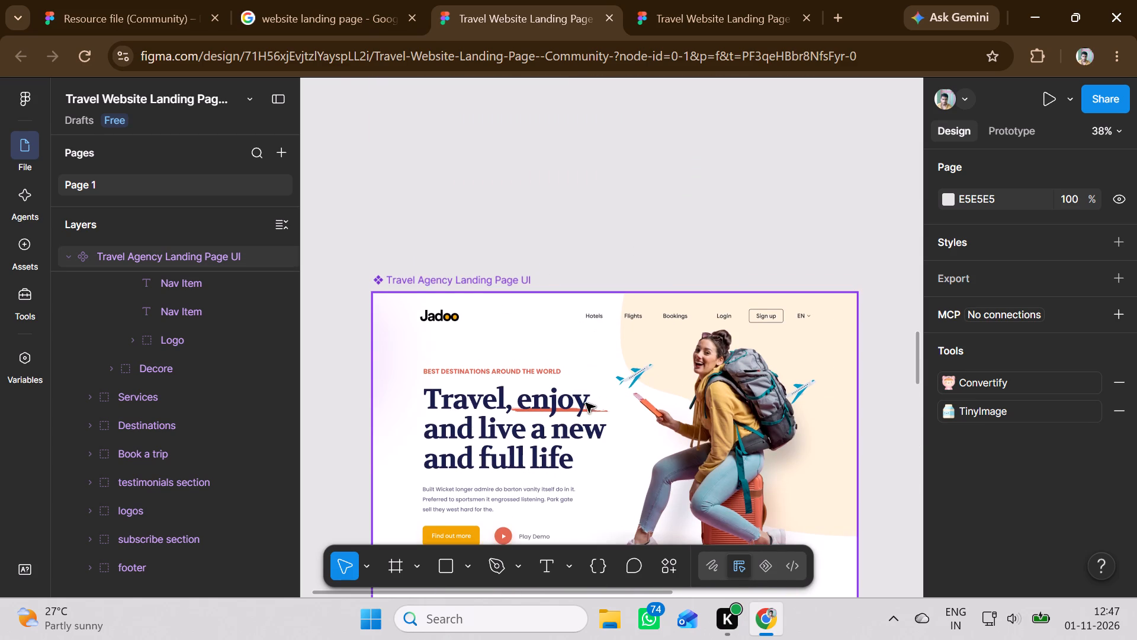
{"action": "scroll", "coordinate": [585, 403], "scroll_direction": "down", "scroll_amount": 5}
{"action": "scroll", "coordinate": [576, 375], "scroll_direction": "up", "scroll_amount": 5}
{"action": "left_click", "coordinate": [602, 326]}
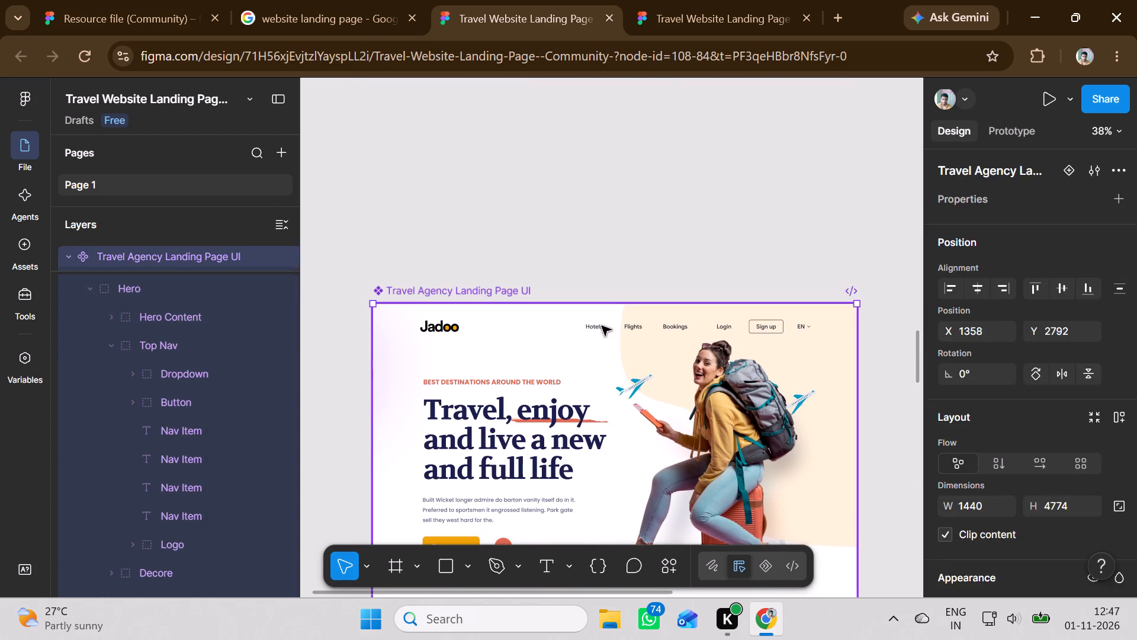
{"action": "double_click", "coordinate": [602, 326]}
{"action": "left_click_drag", "start_coordinate": [602, 326], "coordinate": [599, 298]}
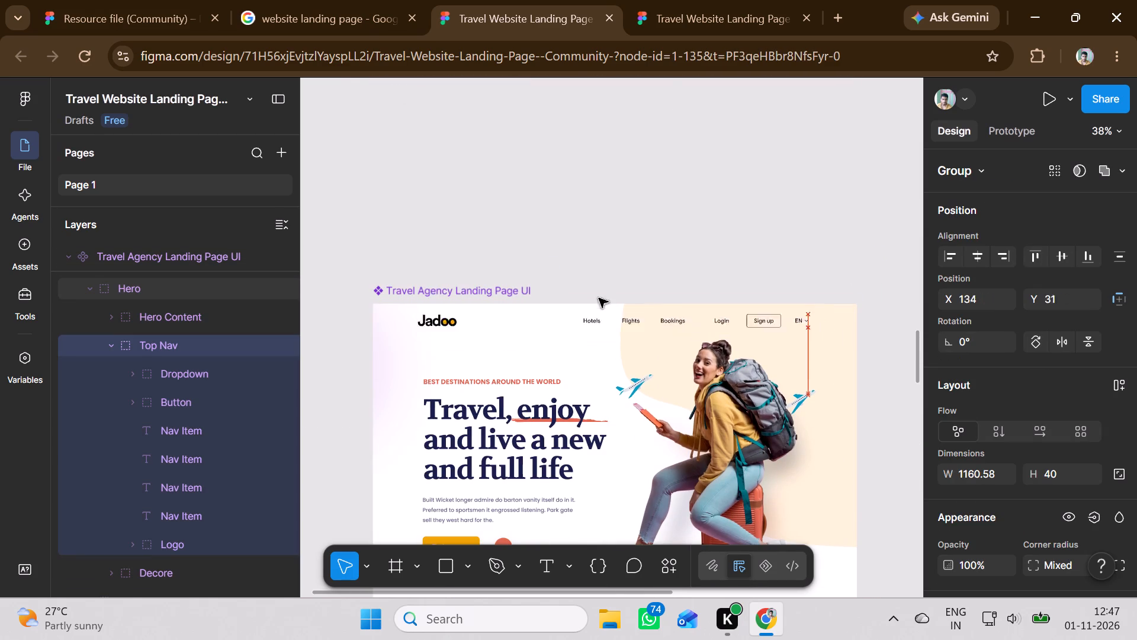
{"action": "left_click_drag", "start_coordinate": [599, 298], "coordinate": [614, 359]}
{"action": "scroll", "coordinate": [608, 359], "scroll_direction": "down", "scroll_amount": 4}
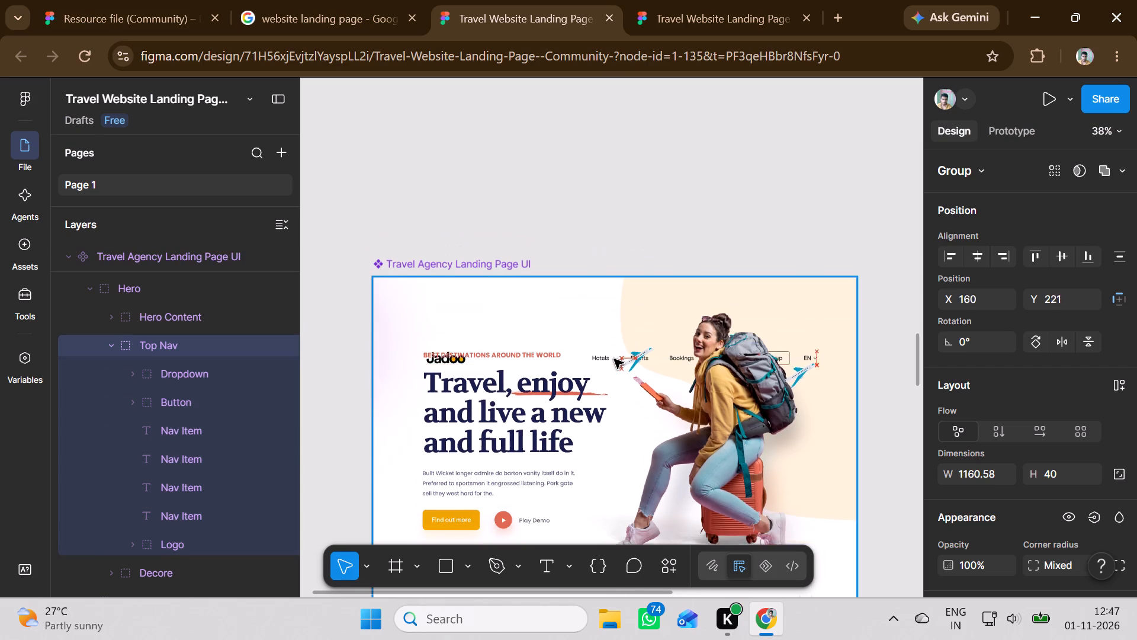
{"action": "left_click_drag", "start_coordinate": [614, 359], "coordinate": [616, 342]}
{"action": "scroll", "coordinate": [615, 359], "scroll_direction": "down", "scroll_amount": 1}
{"action": "scroll", "coordinate": [615, 359], "scroll_direction": "up", "scroll_amount": 3}
{"action": "scroll", "coordinate": [615, 359], "scroll_direction": "down", "scroll_amount": 18}
{"action": "scroll", "coordinate": [616, 343], "scroll_direction": "up", "scroll_amount": 1}
{"action": "scroll", "coordinate": [616, 343], "scroll_direction": "down", "scroll_amount": 7}
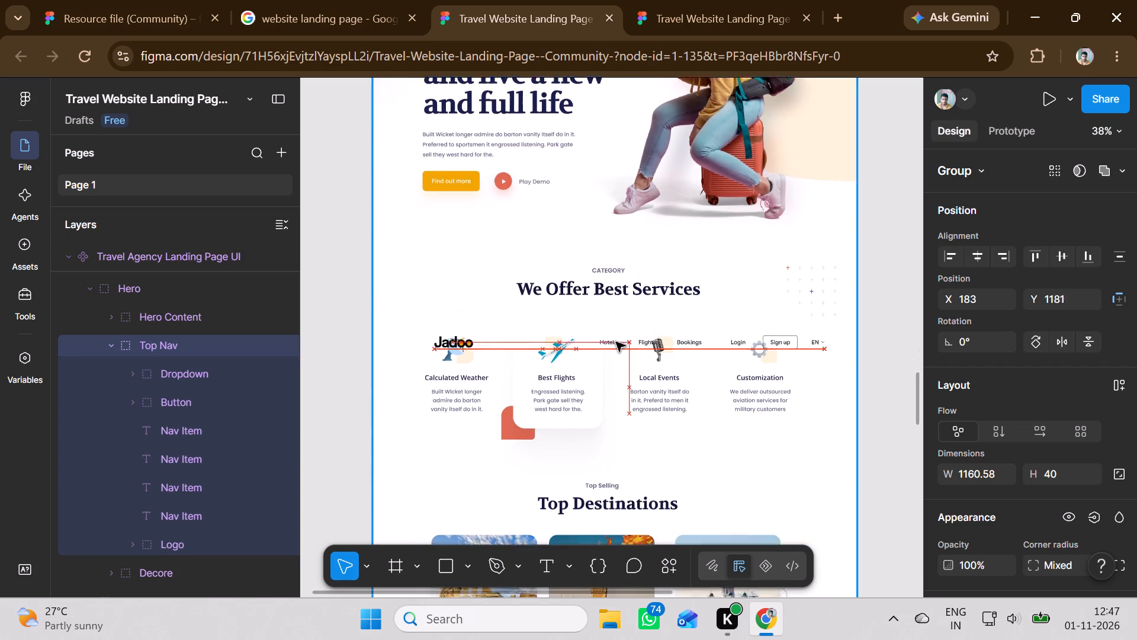
{"action": "scroll", "coordinate": [616, 342], "scroll_direction": "down", "scroll_amount": 2}
{"action": "left_click_drag", "start_coordinate": [616, 342], "coordinate": [616, 341]}
{"action": "scroll", "coordinate": [616, 342], "scroll_direction": "down", "scroll_amount": 17}
{"action": "scroll", "coordinate": [616, 342], "scroll_direction": "down", "scroll_amount": 12}
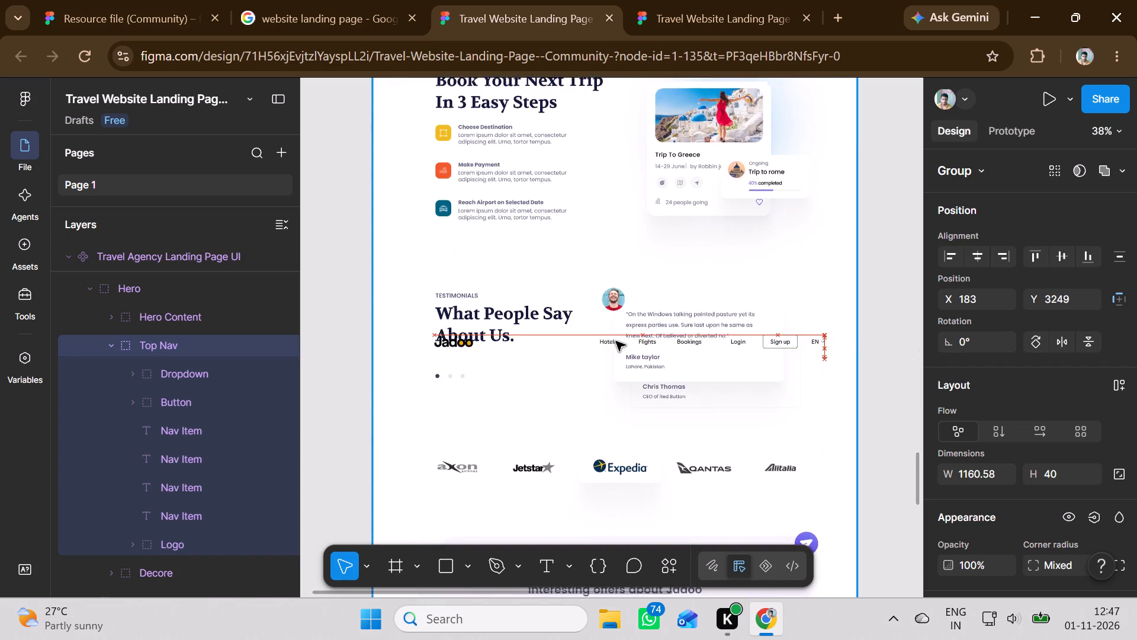
{"action": "scroll", "coordinate": [616, 341], "scroll_direction": "down", "scroll_amount": 1}
{"action": "left_click_drag", "start_coordinate": [616, 341], "coordinate": [615, 341]}
{"action": "scroll", "coordinate": [616, 341], "scroll_direction": "down", "scroll_amount": 3}
{"action": "scroll", "coordinate": [616, 341], "scroll_direction": "up", "scroll_amount": 1}
{"action": "scroll", "coordinate": [616, 341], "scroll_direction": "down", "scroll_amount": 17}
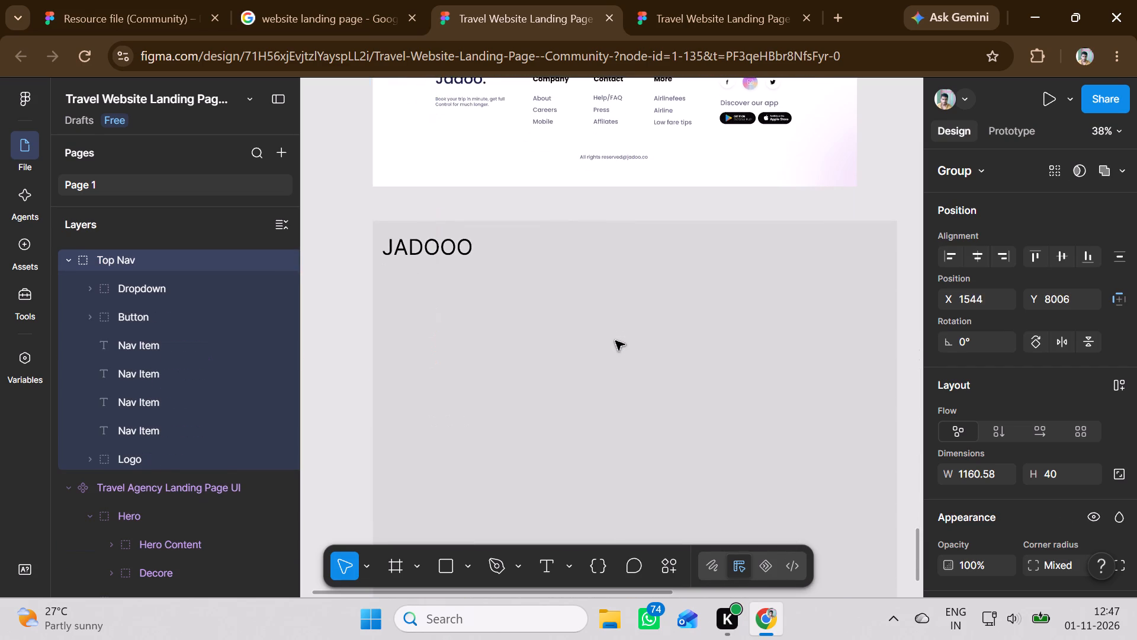
{"action": "left_click_drag", "start_coordinate": [615, 341], "coordinate": [658, 252]}
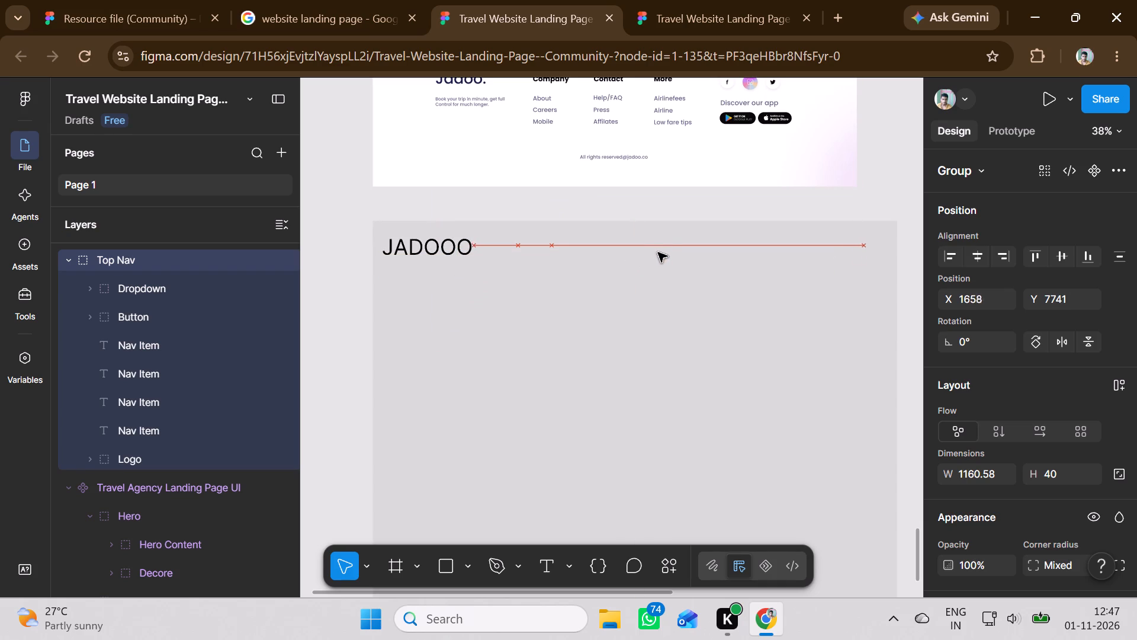
{"action": "left_click_drag", "start_coordinate": [658, 252], "coordinate": [672, 253]}
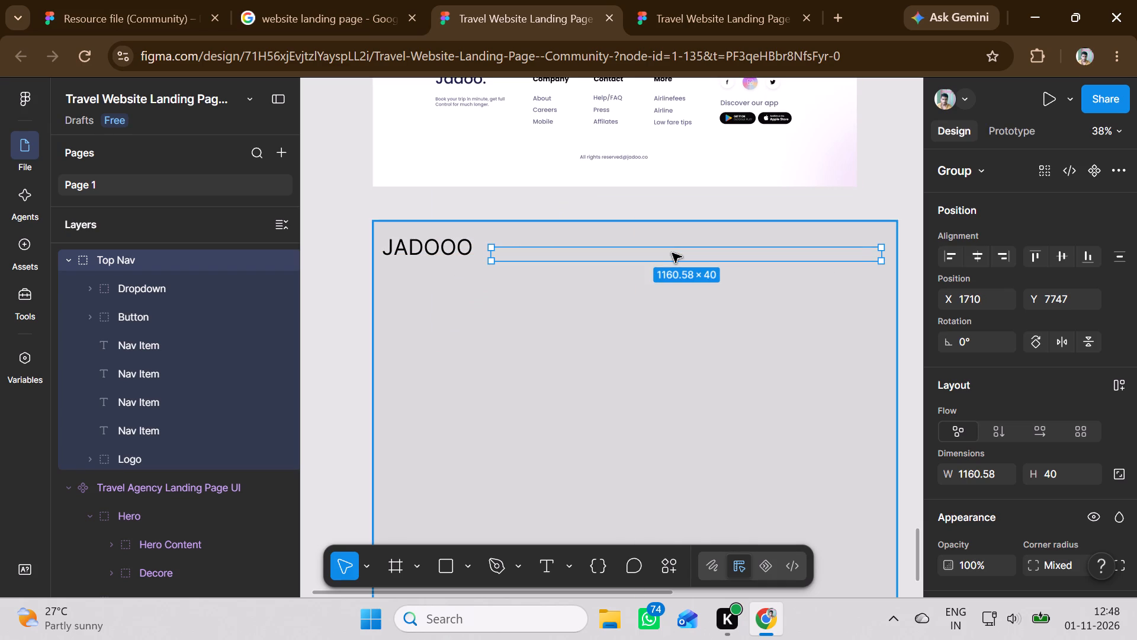
Bring the Top Nav group to the front, above the large grey rectangle.
{"action": "right_click", "coordinate": [672, 253]}
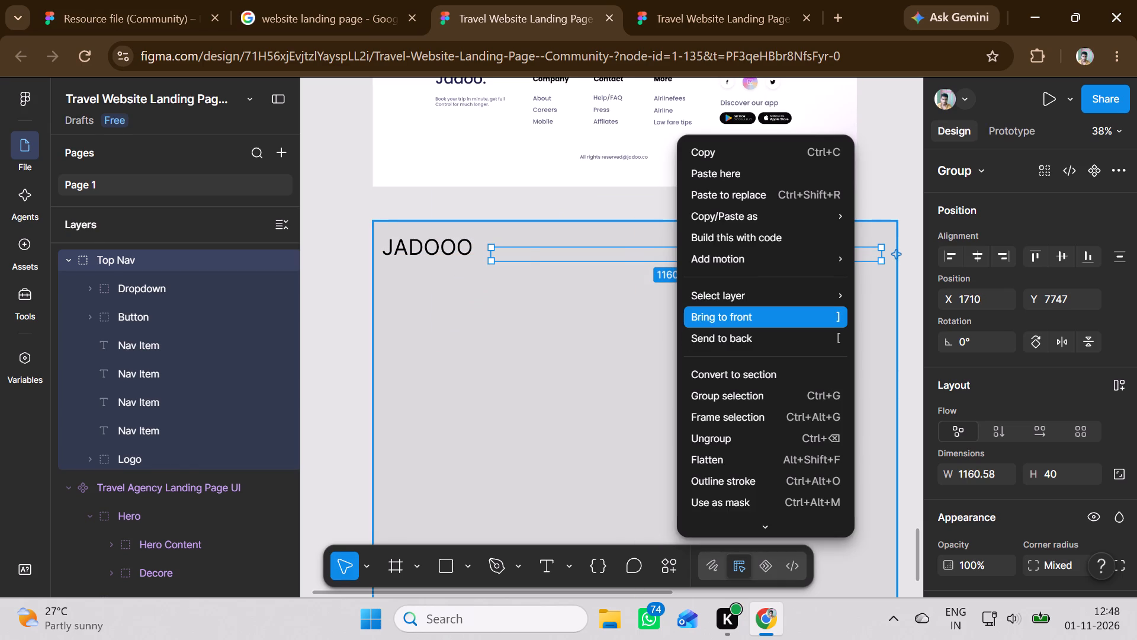
{"action": "left_click", "coordinate": [714, 315]}
Delete the JADOOO text from the large grey rectangle.
{"action": "left_click", "coordinate": [446, 244]}
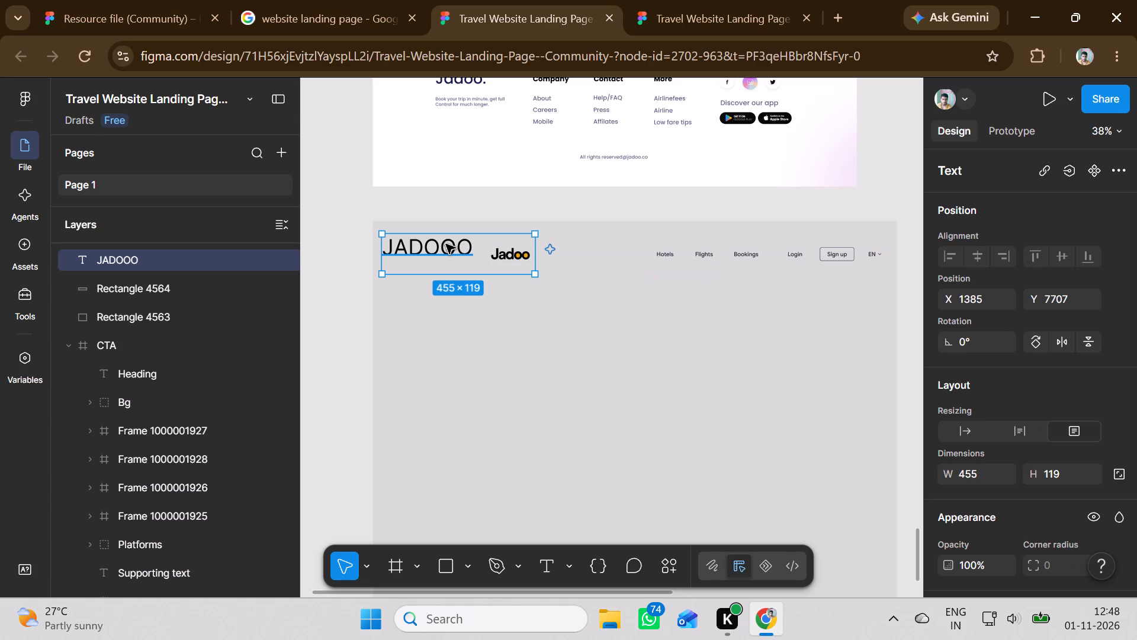
{"action": "key", "text": "Delete"}
Move the Top Nav group toward the grey rectangle's upper-left corner, to about X 1446, Y 7707.
{"action": "left_click", "coordinate": [615, 259]}
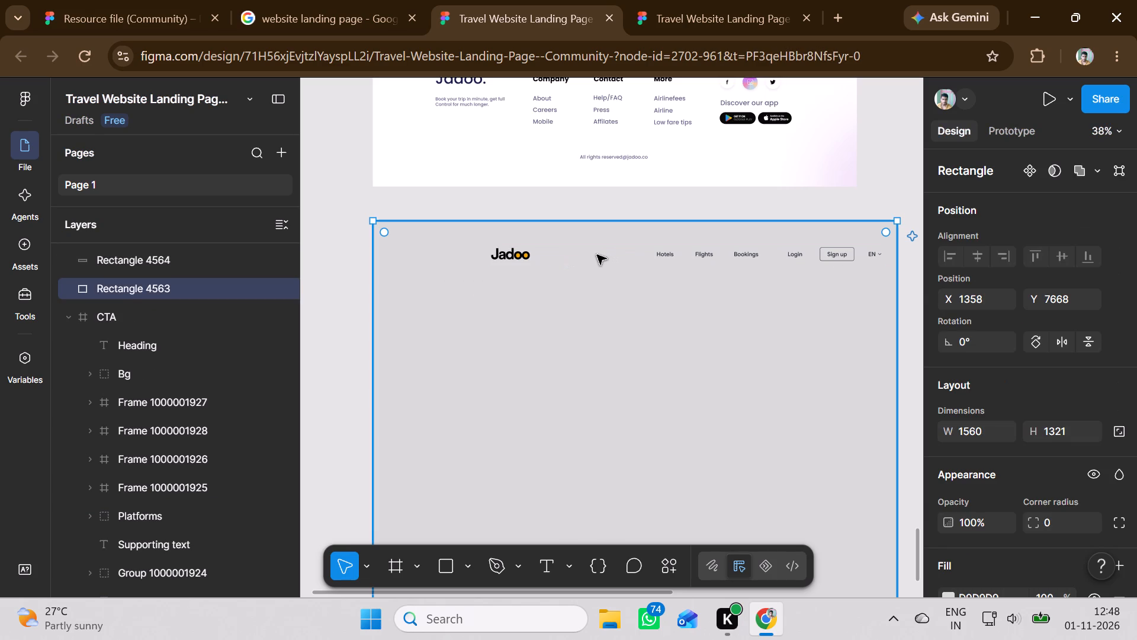
{"action": "left_click", "coordinate": [667, 252]}
{"action": "left_click_drag", "start_coordinate": [654, 250], "coordinate": [646, 243]}
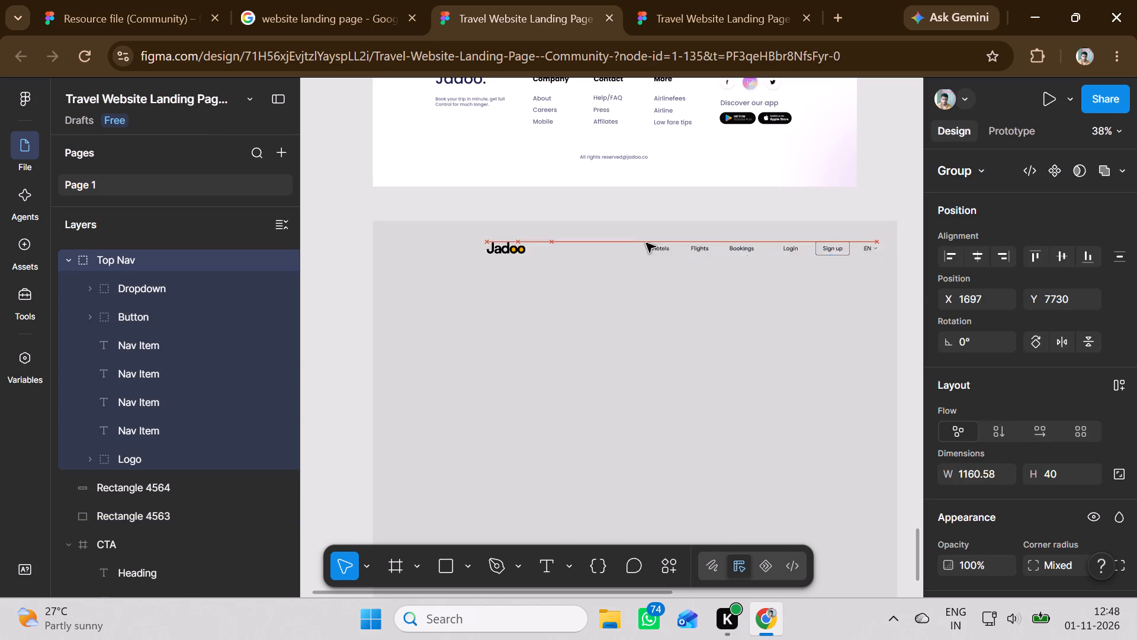
{"action": "left_click_drag", "start_coordinate": [646, 243], "coordinate": [566, 236]}
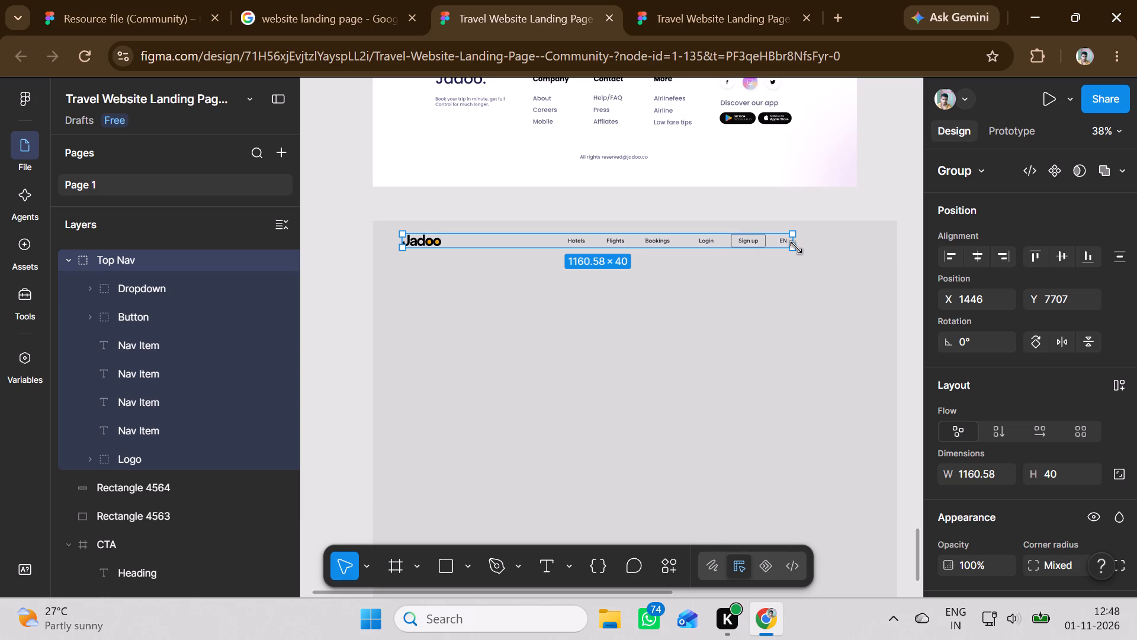
Resize the Top Nav group to about 1488 × 60 so it spans nearly the full width of the grey rectangle.
{"action": "left_click", "coordinate": [791, 248]}
{"action": "left_click_drag", "start_coordinate": [794, 247], "coordinate": [873, 254]}
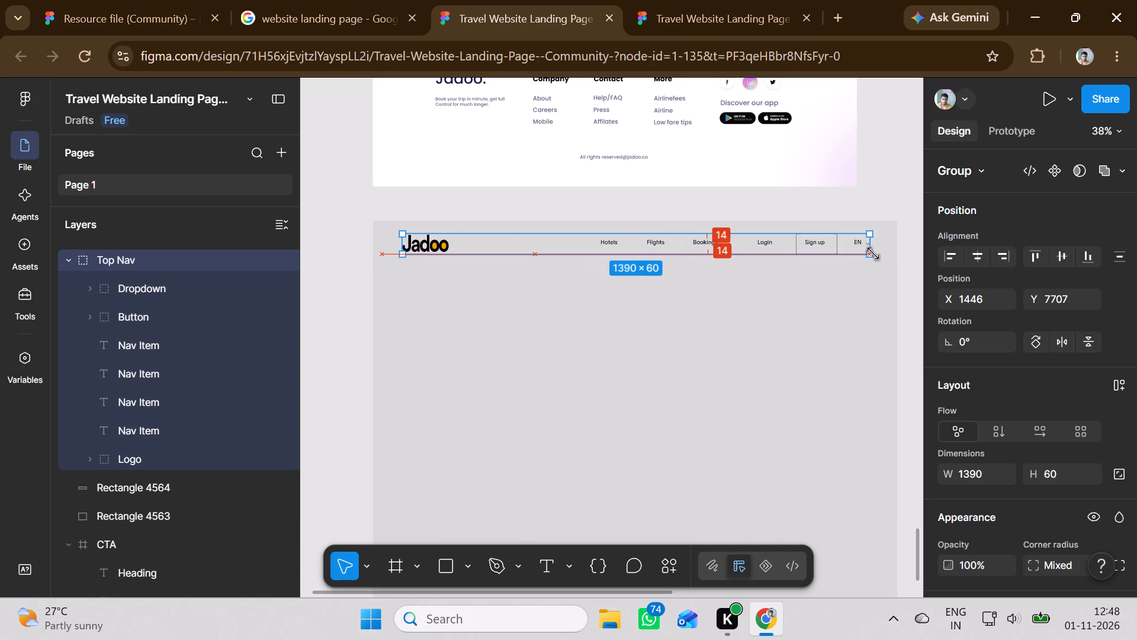
{"action": "left_click_drag", "start_coordinate": [873, 254], "coordinate": [894, 249]}
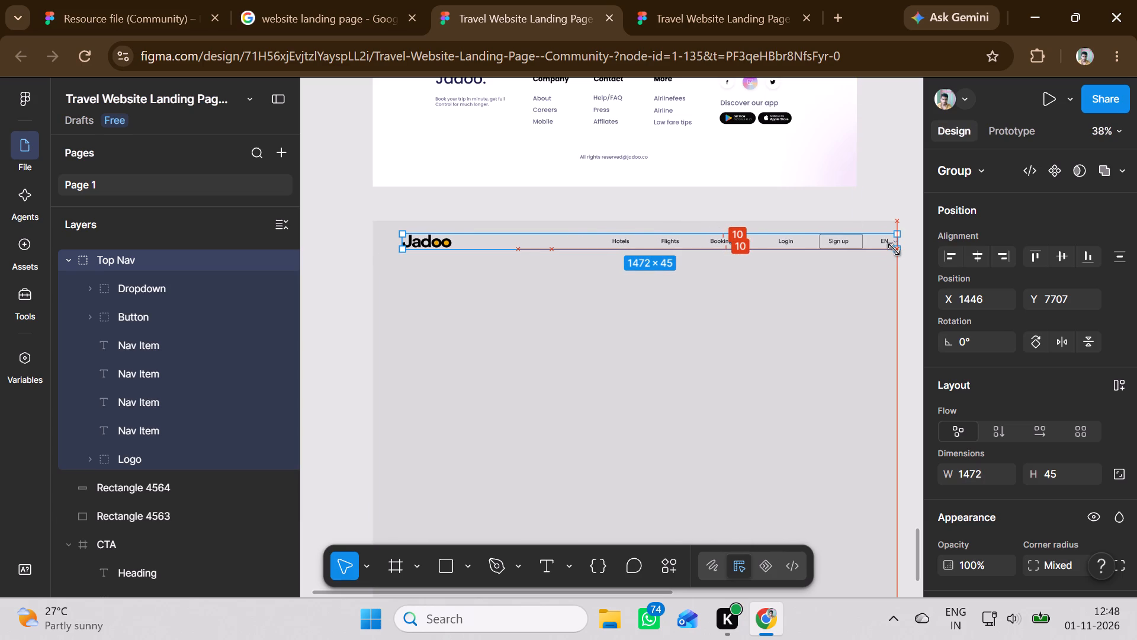
{"action": "left_click_drag", "start_coordinate": [894, 249], "coordinate": [882, 249]}
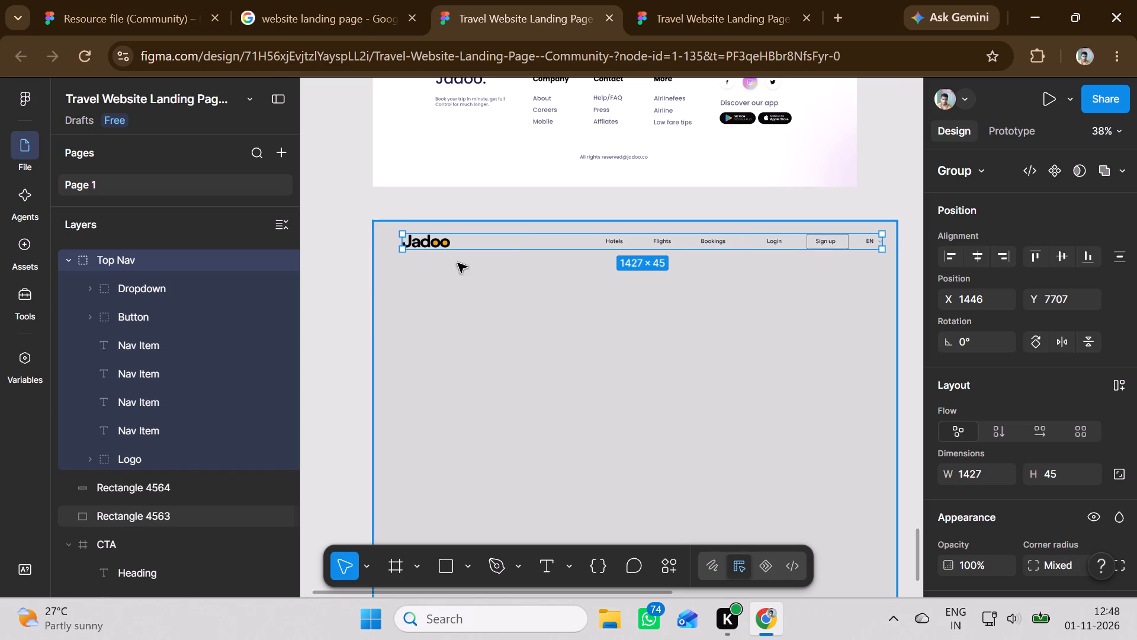
{"action": "left_click_drag", "start_coordinate": [402, 249], "coordinate": [384, 254]}
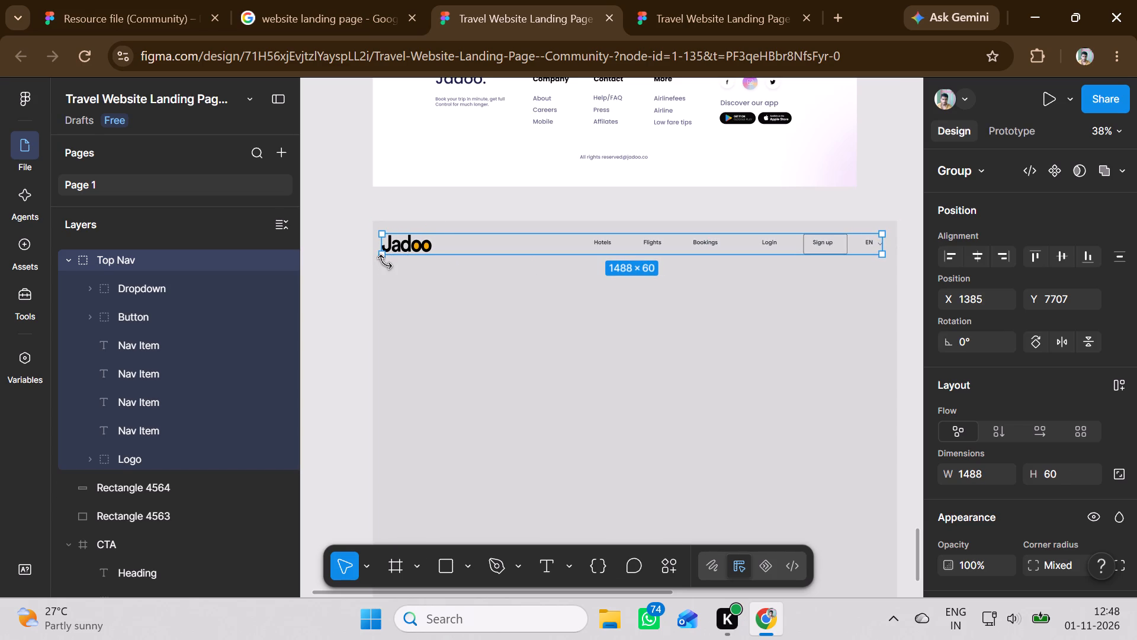
Shift the Top Nav group slightly upward on the grey rectangle, to about Y 7700.
{"action": "left_click", "coordinate": [564, 247]}
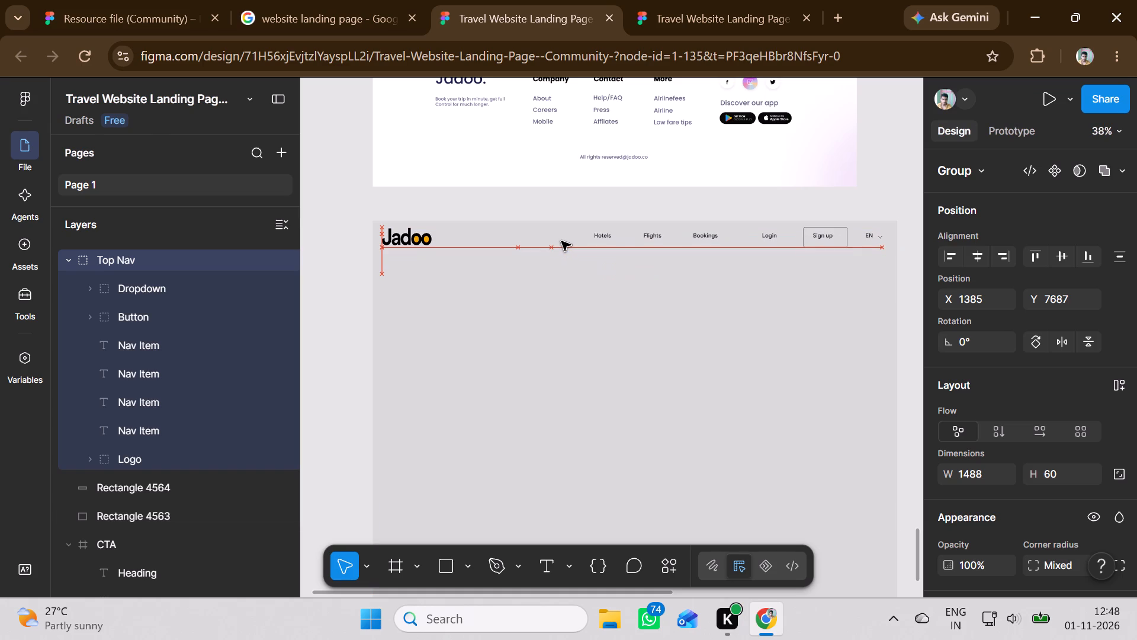
{"action": "left_click", "coordinate": [879, 242]}
{"action": "left_click", "coordinate": [820, 322]}
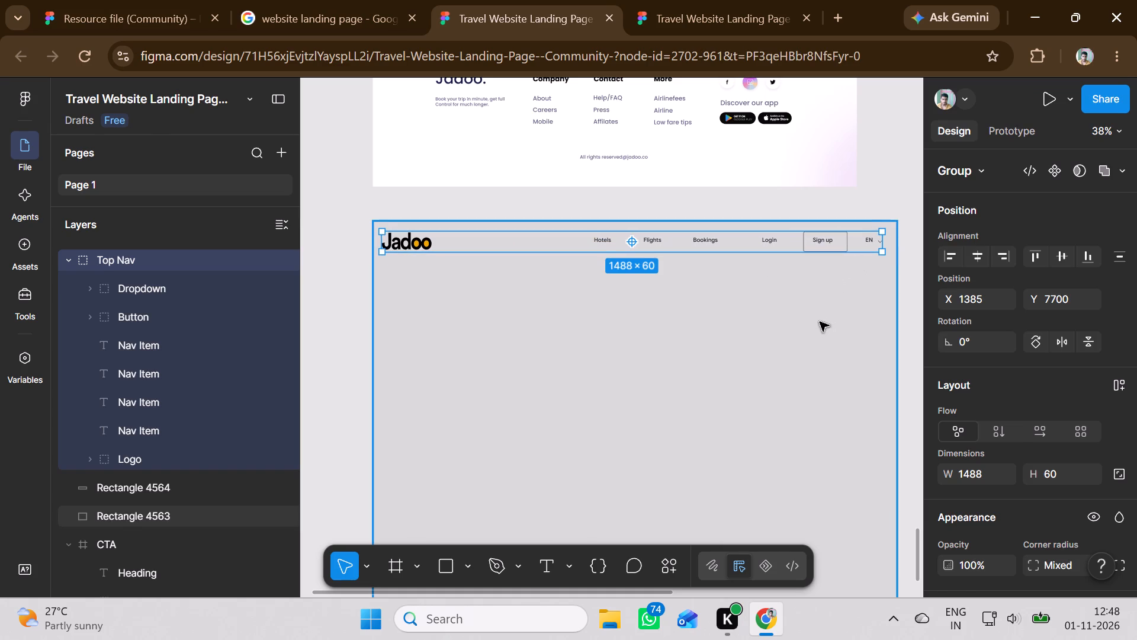
{"action": "left_click", "coordinate": [881, 244]}
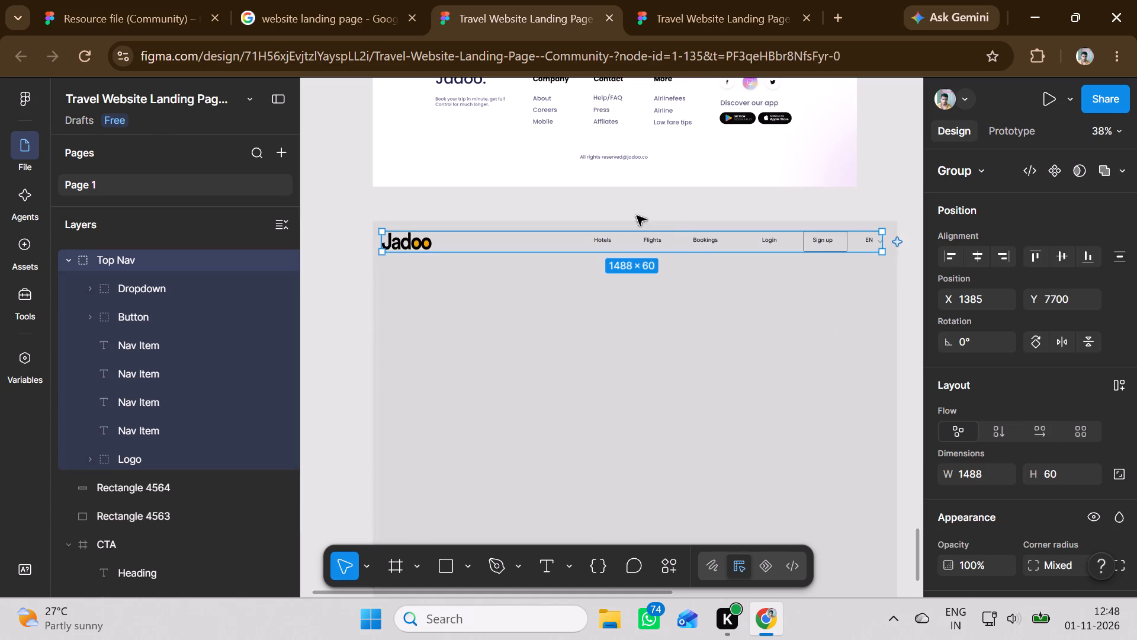
Examine the original landing page's hero and services sections to see how their text, images and groups are nested.
{"action": "scroll", "coordinate": [637, 216], "scroll_direction": "up", "scroll_amount": 1}
{"action": "scroll", "coordinate": [637, 216], "scroll_direction": "down", "scroll_amount": 1}
{"action": "scroll", "coordinate": [637, 216], "scroll_direction": "up", "scroll_amount": 20}
{"action": "scroll", "coordinate": [637, 216], "scroll_direction": "up", "scroll_amount": 5}
{"action": "scroll", "coordinate": [637, 216], "scroll_direction": "down", "scroll_amount": 1}
{"action": "scroll", "coordinate": [637, 216], "scroll_direction": "up", "scroll_amount": 9}
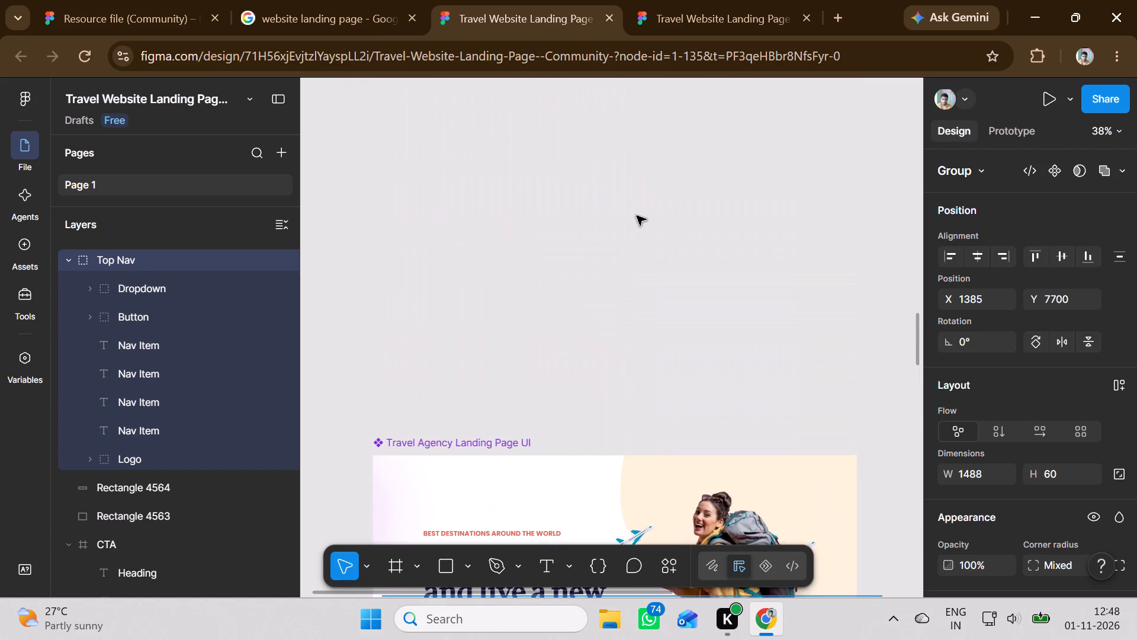
{"action": "scroll", "coordinate": [637, 216], "scroll_direction": "down", "scroll_amount": 8}
{"action": "scroll", "coordinate": [637, 216], "scroll_direction": "up", "scroll_amount": 8}
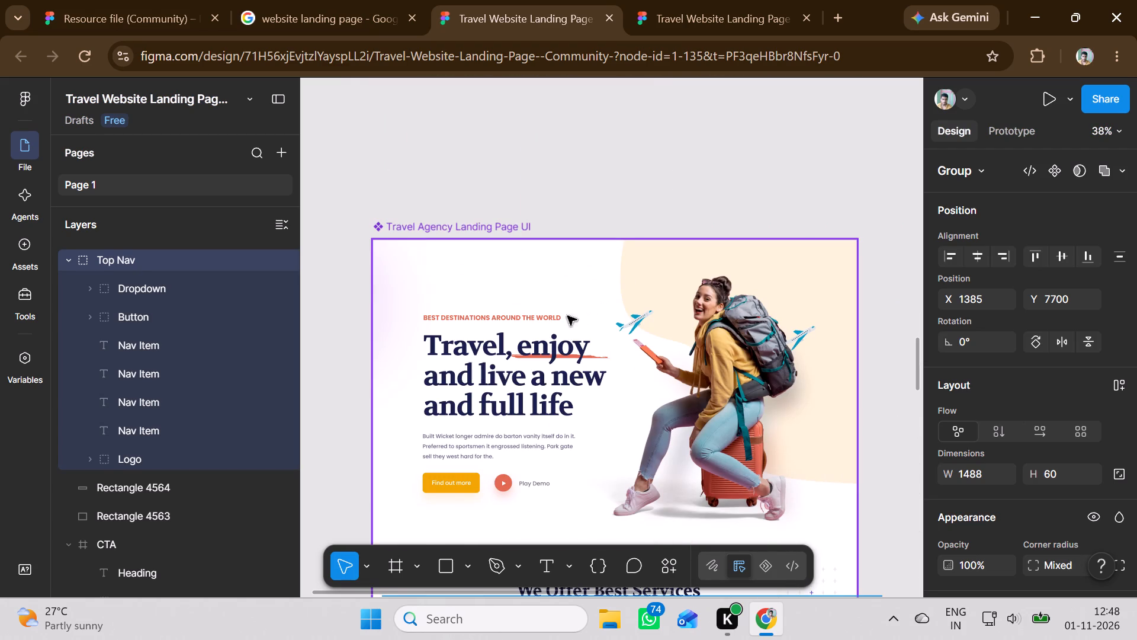
{"action": "left_click", "coordinate": [435, 323]}
{"action": "left_click", "coordinate": [435, 317]}
{"action": "double_click", "coordinate": [458, 319]}
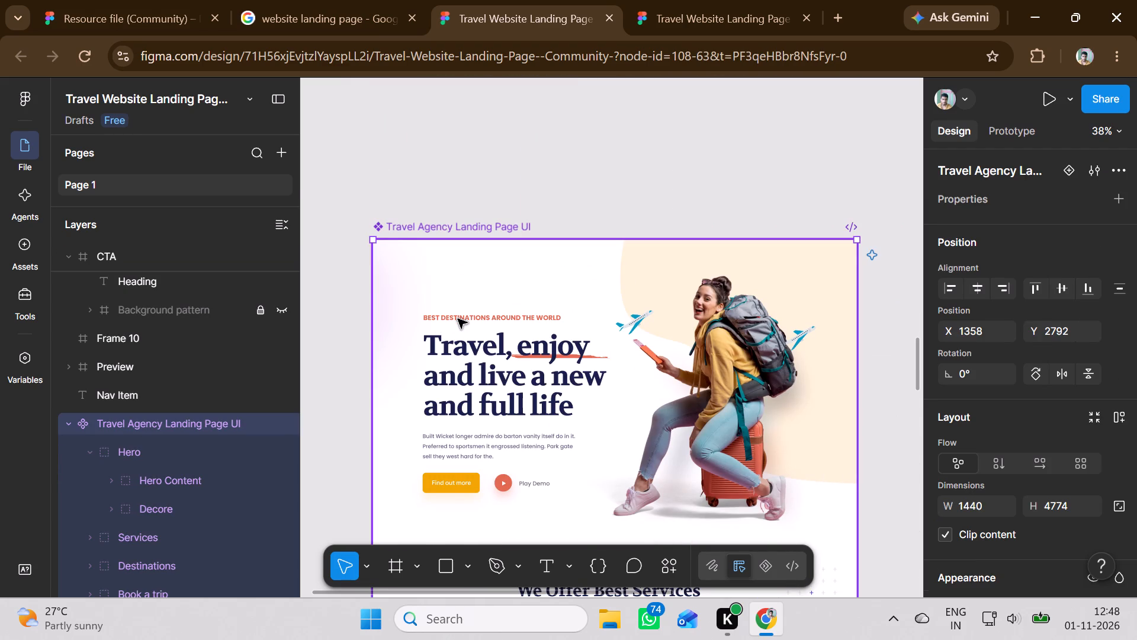
{"action": "left_click", "coordinate": [451, 359]}
{"action": "left_click", "coordinate": [461, 325]}
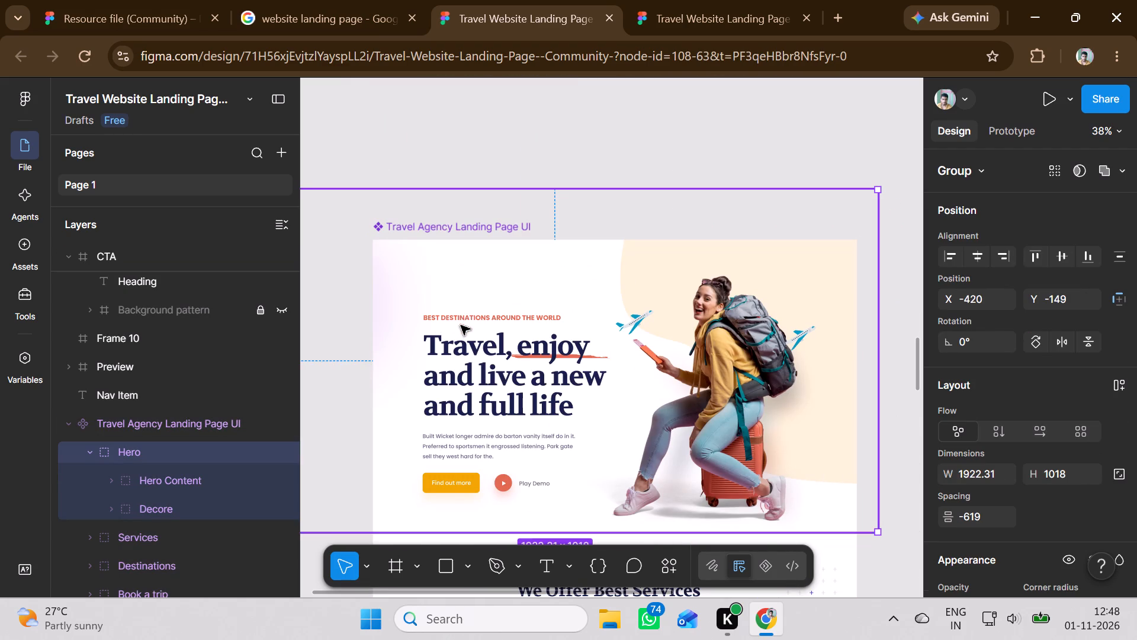
{"action": "double_click", "coordinate": [458, 312]}
{"action": "left_click", "coordinate": [465, 328]}
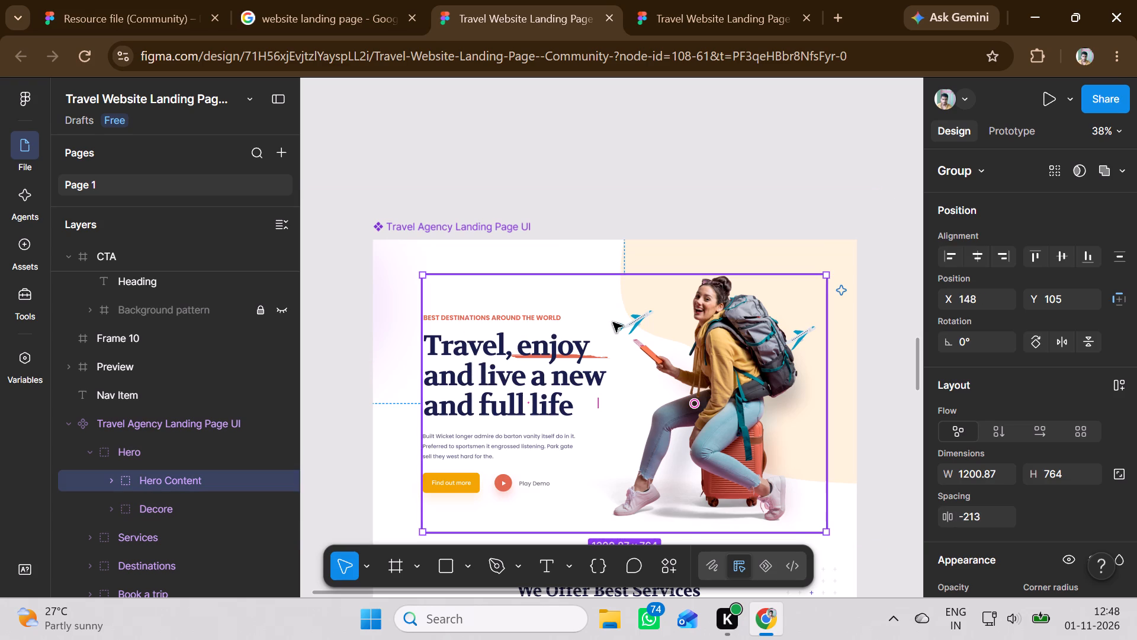
{"action": "scroll", "coordinate": [656, 379], "scroll_direction": "down", "scroll_amount": 5}
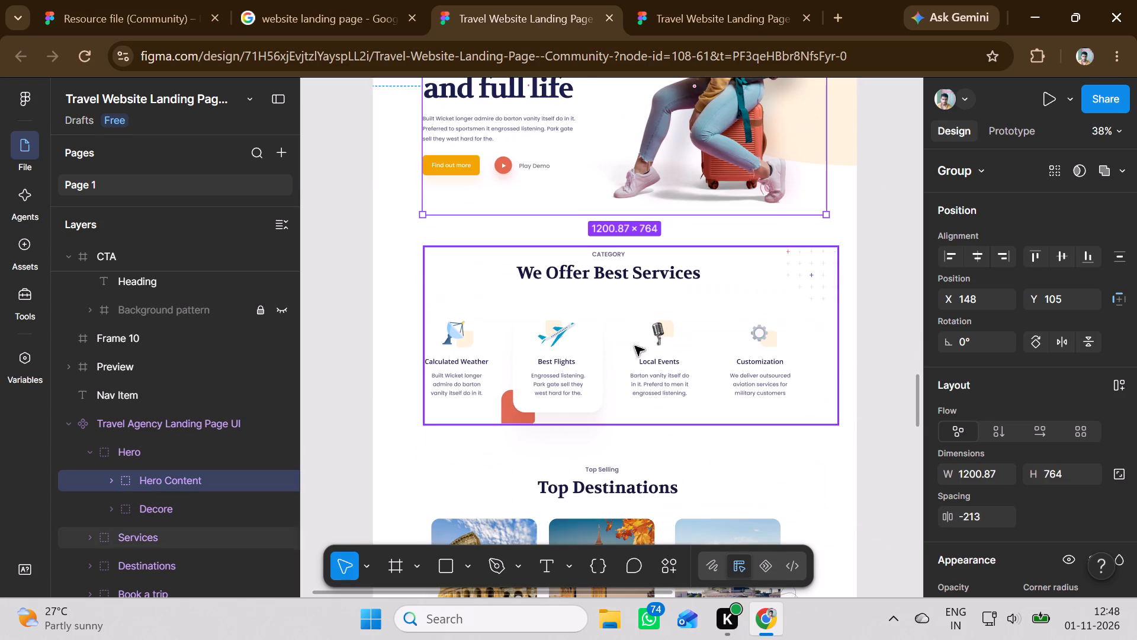
{"action": "left_click", "coordinate": [628, 274]}
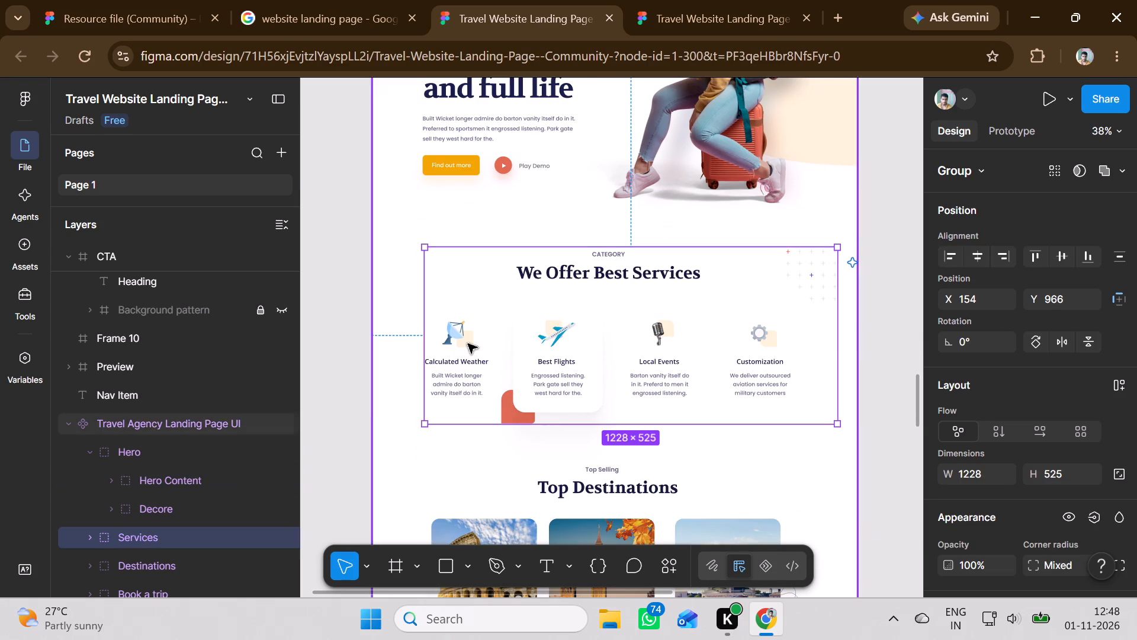
{"action": "triple_click", "coordinate": [468, 344]}
{"action": "scroll", "coordinate": [552, 262], "scroll_direction": "up", "scroll_amount": 5}
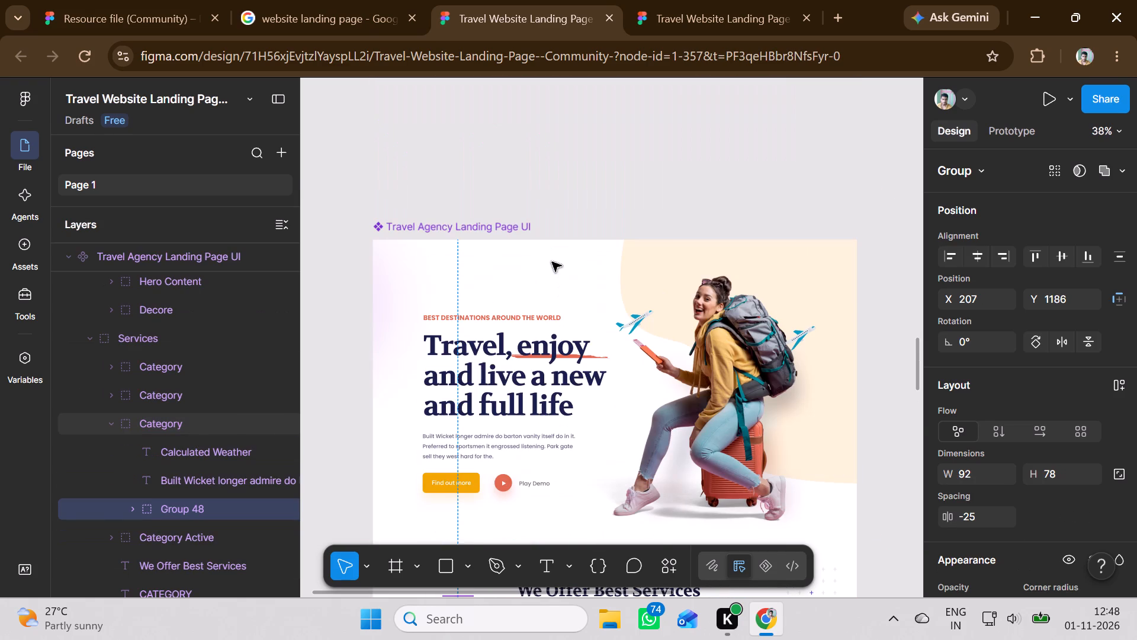
{"action": "scroll", "coordinate": [552, 262], "scroll_direction": "down", "scroll_amount": 3}
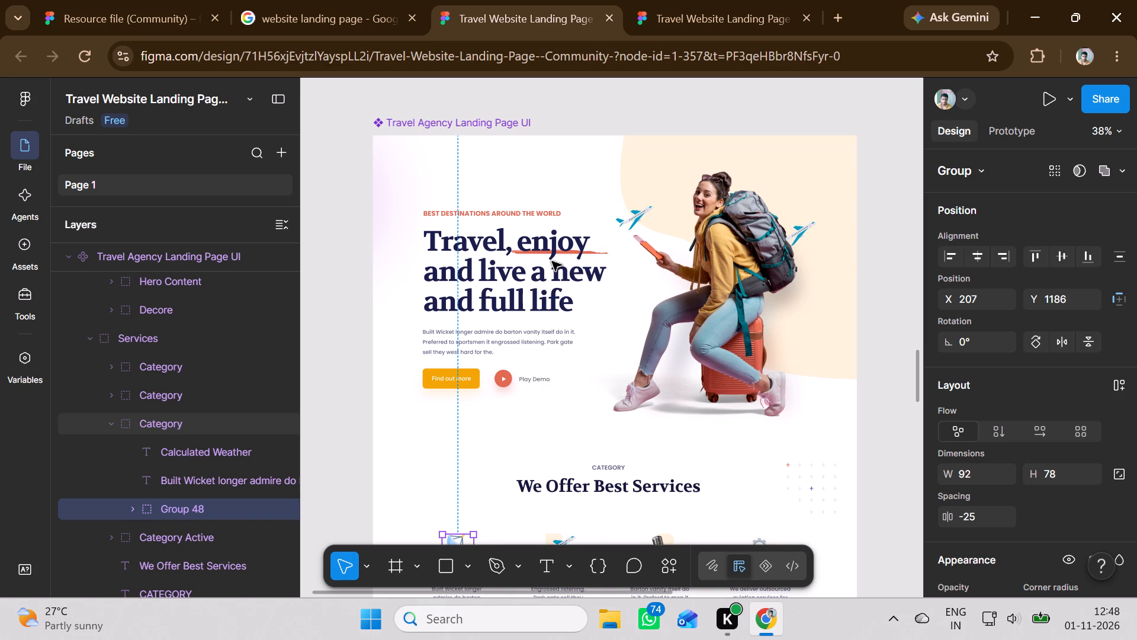
{"action": "double_click", "coordinate": [497, 256]}
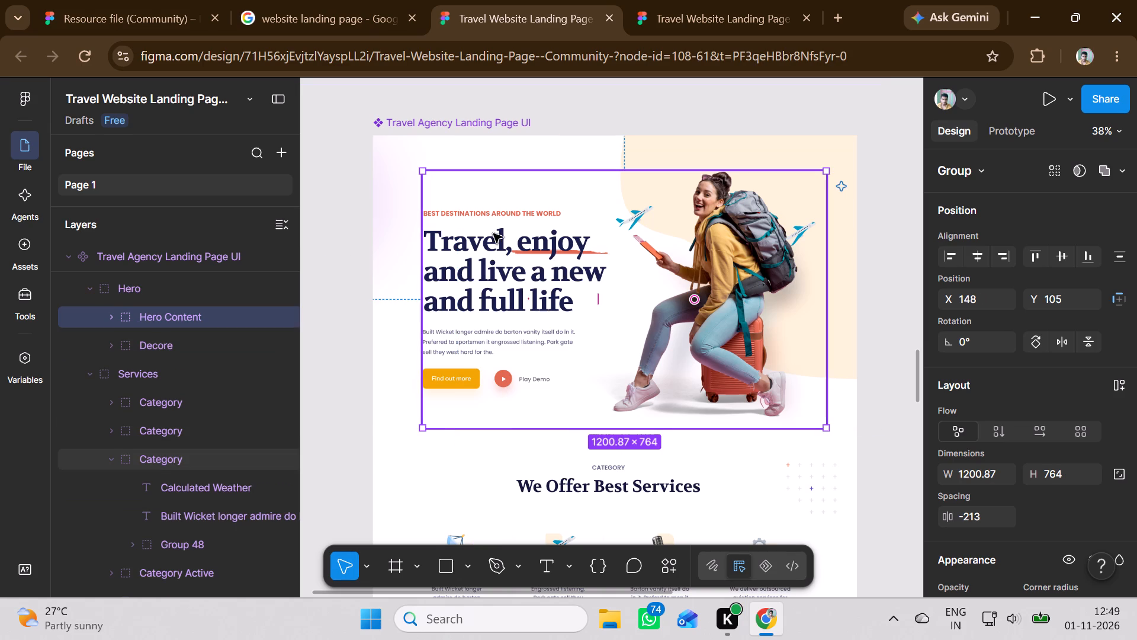
{"action": "triple_click", "coordinate": [469, 211]}
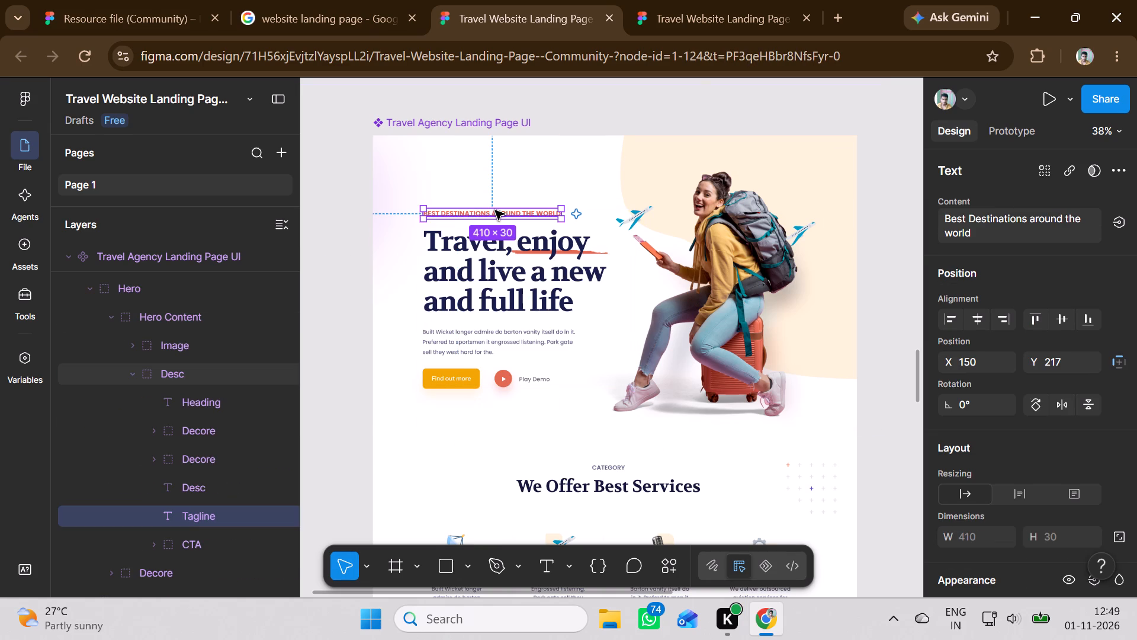
Move the Traveller 1 image out of the original hero and down onto the grey rectangle, to about X 1939, Y 7996.
{"action": "double_click", "coordinate": [749, 220]}
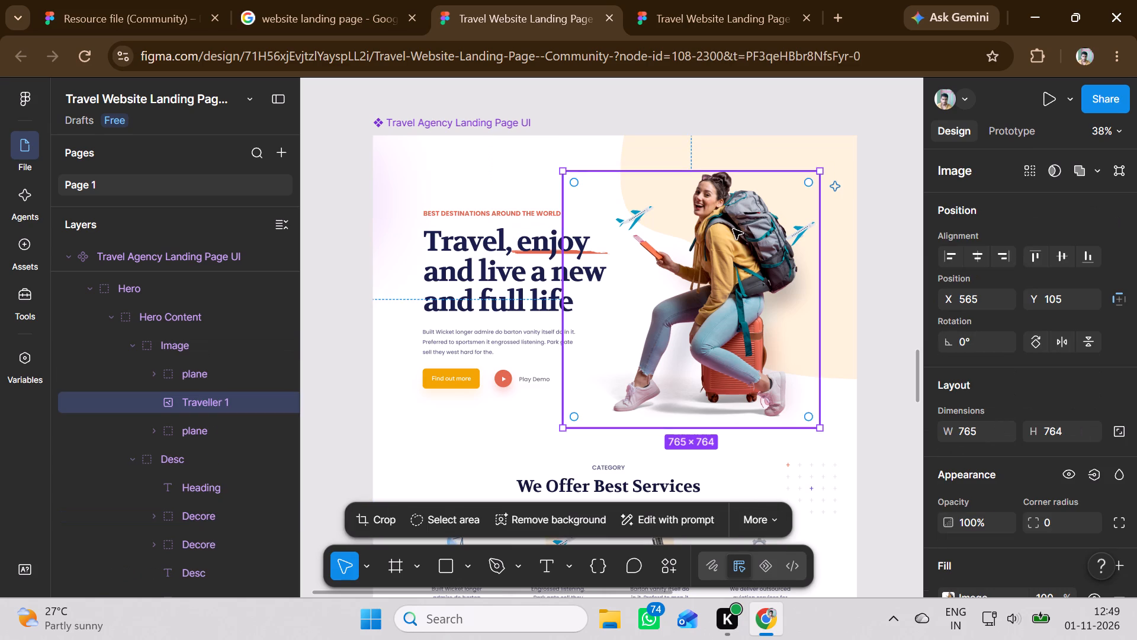
{"action": "left_click_drag", "start_coordinate": [730, 232], "coordinate": [722, 307]}
{"action": "scroll", "coordinate": [734, 315], "scroll_direction": "down", "scroll_amount": 16}
{"action": "scroll", "coordinate": [722, 308], "scroll_direction": "up", "scroll_amount": 1}
{"action": "scroll", "coordinate": [722, 308], "scroll_direction": "down", "scroll_amount": 3}
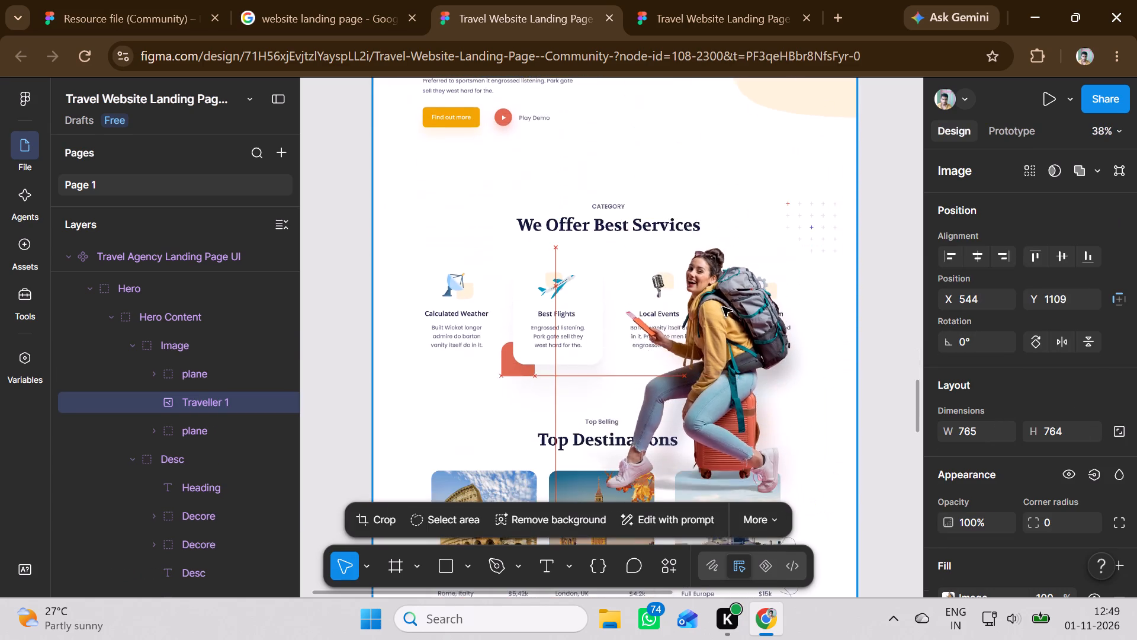
{"action": "left_click_drag", "start_coordinate": [722, 307], "coordinate": [721, 306]}
{"action": "scroll", "coordinate": [722, 306], "scroll_direction": "down", "scroll_amount": 17}
{"action": "scroll", "coordinate": [721, 306], "scroll_direction": "down", "scroll_amount": 17}
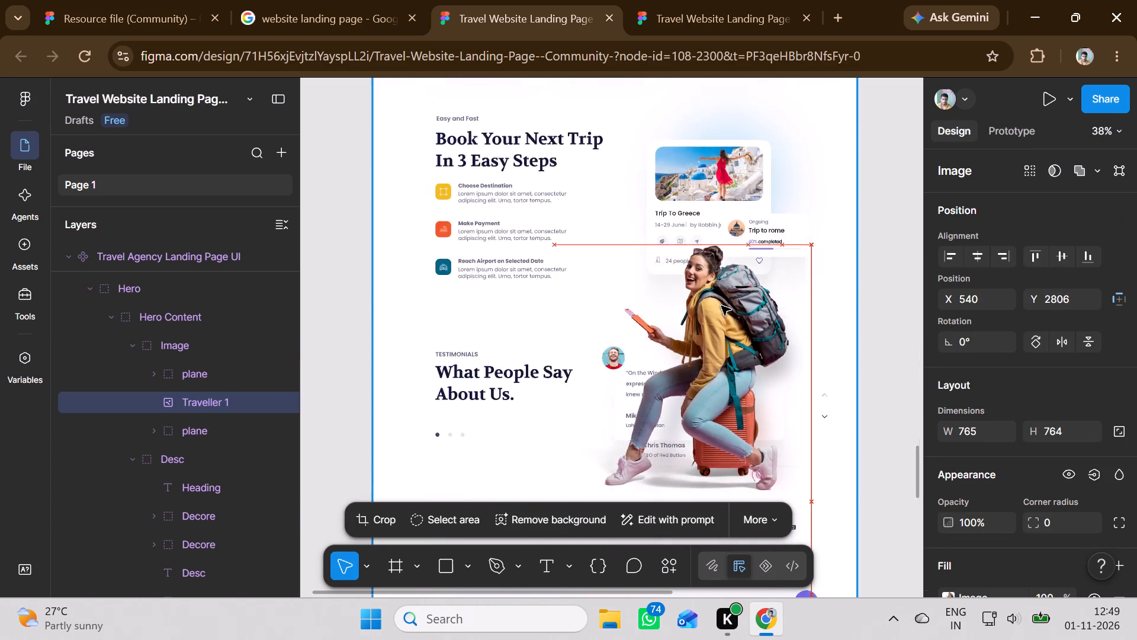
{"action": "left_click_drag", "start_coordinate": [721, 306], "coordinate": [720, 306]}
{"action": "scroll", "coordinate": [721, 306], "scroll_direction": "down", "scroll_amount": 17}
{"action": "scroll", "coordinate": [721, 306], "scroll_direction": "down", "scroll_amount": 15}
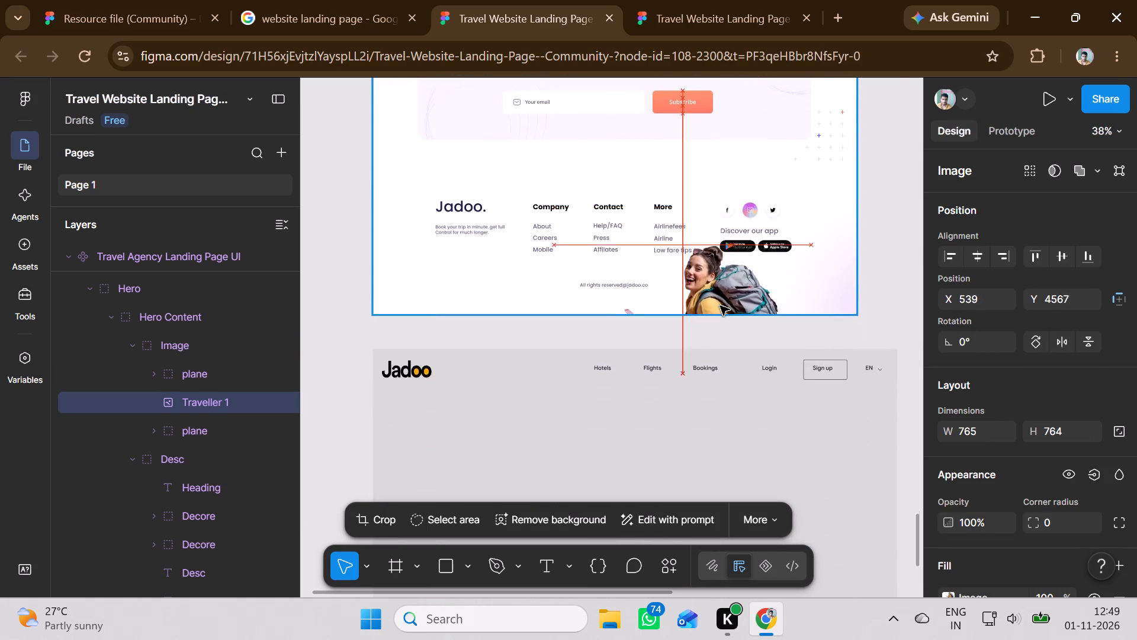
{"action": "scroll", "coordinate": [720, 306], "scroll_direction": "down", "scroll_amount": 1}
{"action": "left_click_drag", "start_coordinate": [720, 306], "coordinate": [709, 264]}
{"action": "scroll", "coordinate": [720, 306], "scroll_direction": "down", "scroll_amount": 2}
{"action": "scroll", "coordinate": [709, 264], "scroll_direction": "up", "scroll_amount": 5}
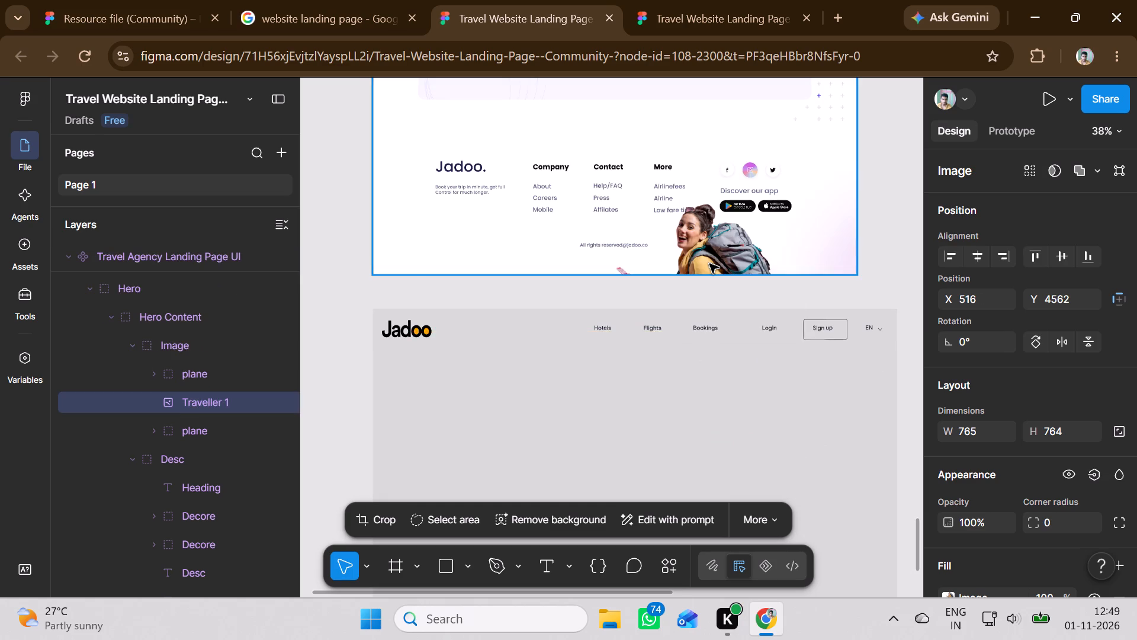
{"action": "left_click_drag", "start_coordinate": [709, 264], "coordinate": [726, 240]}
{"action": "scroll", "coordinate": [709, 264], "scroll_direction": "down", "scroll_amount": 8}
{"action": "scroll", "coordinate": [726, 240], "scroll_direction": "up", "scroll_amount": 9}
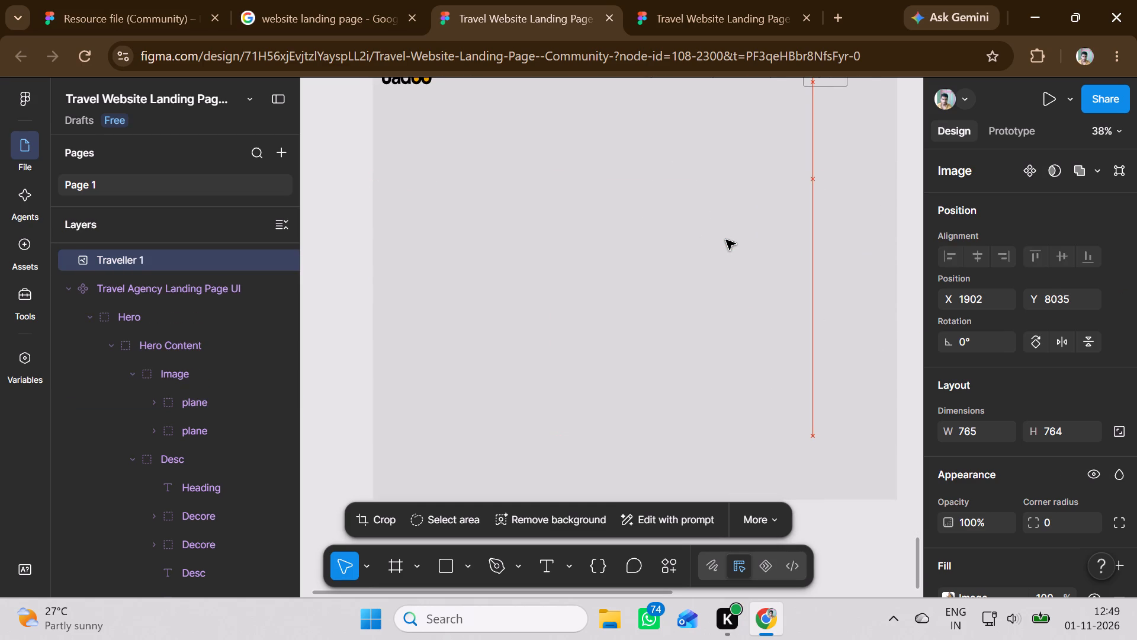
{"action": "left_click_drag", "start_coordinate": [726, 240], "coordinate": [735, 248]}
{"action": "scroll", "coordinate": [726, 240], "scroll_direction": "up", "scroll_amount": 2}
Bring the Traveller 1 image to the front so it sits above the grey rectangle.
{"action": "right_click", "coordinate": [734, 248]}
{"action": "left_click", "coordinate": [770, 312]}
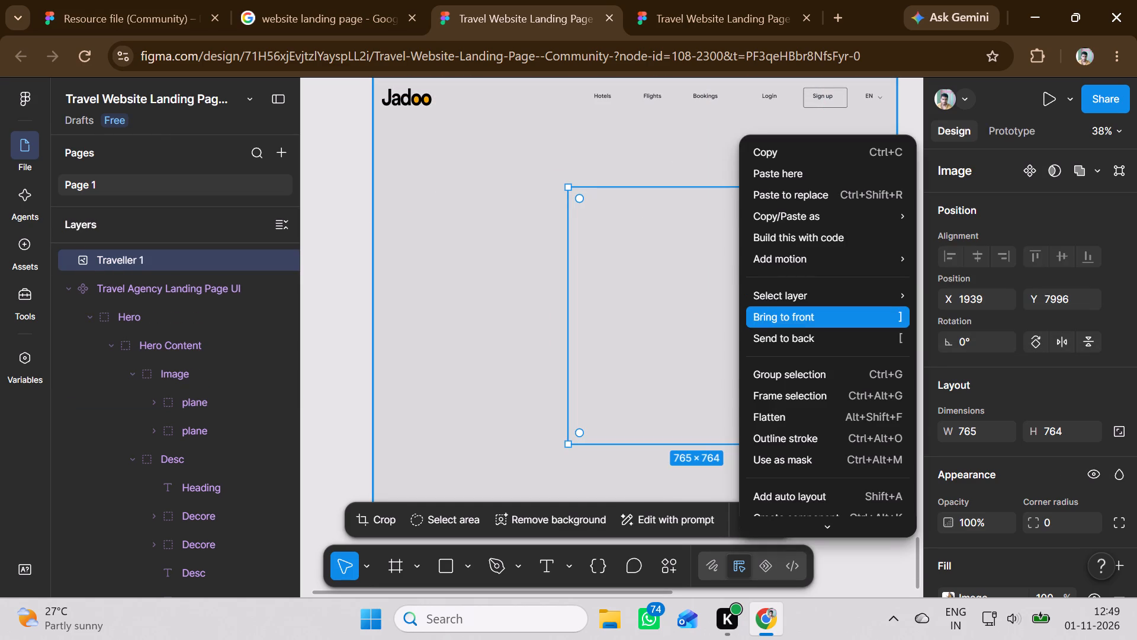
Place the Traveller 1 image on the right side of the grey rectangle, at about X 2108, Y 7885.
{"action": "left_click_drag", "start_coordinate": [728, 293], "coordinate": [789, 255]}
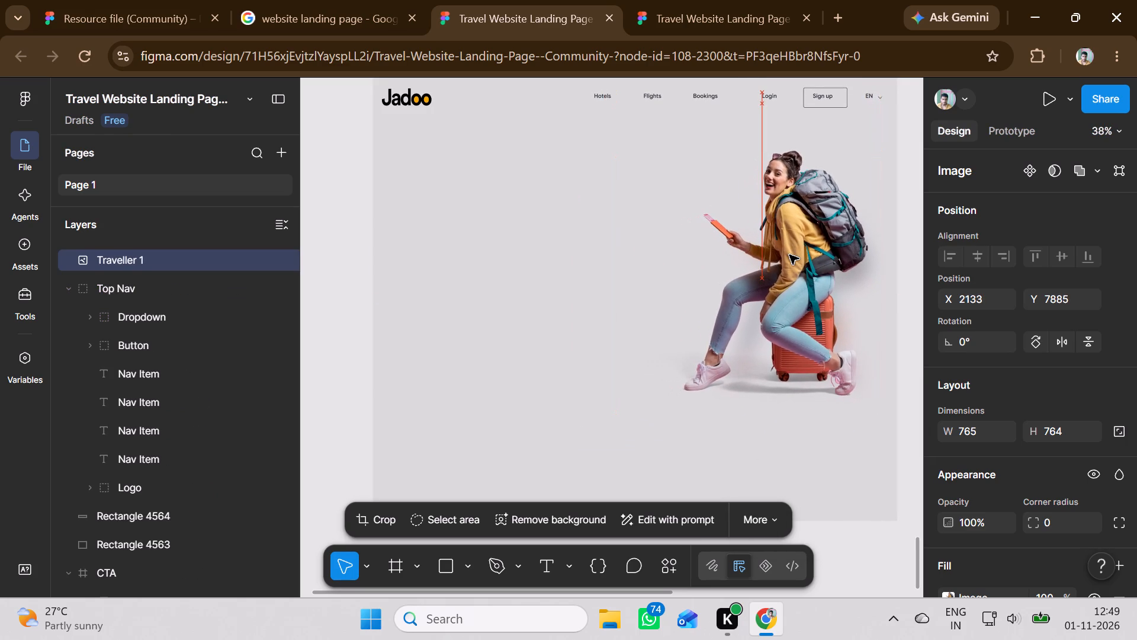
{"action": "left_click_drag", "start_coordinate": [789, 255], "coordinate": [784, 255]}
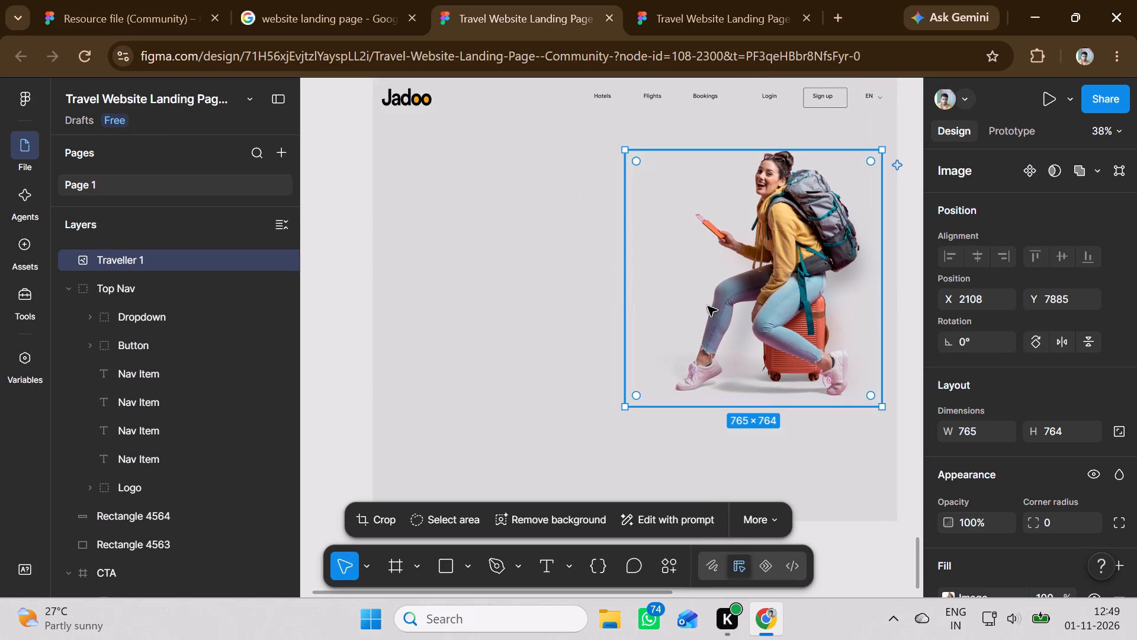
Shift the large grey rectangle slightly left behind the navigation and traveller image, to about X 1345.
{"action": "left_click", "coordinate": [506, 278]}
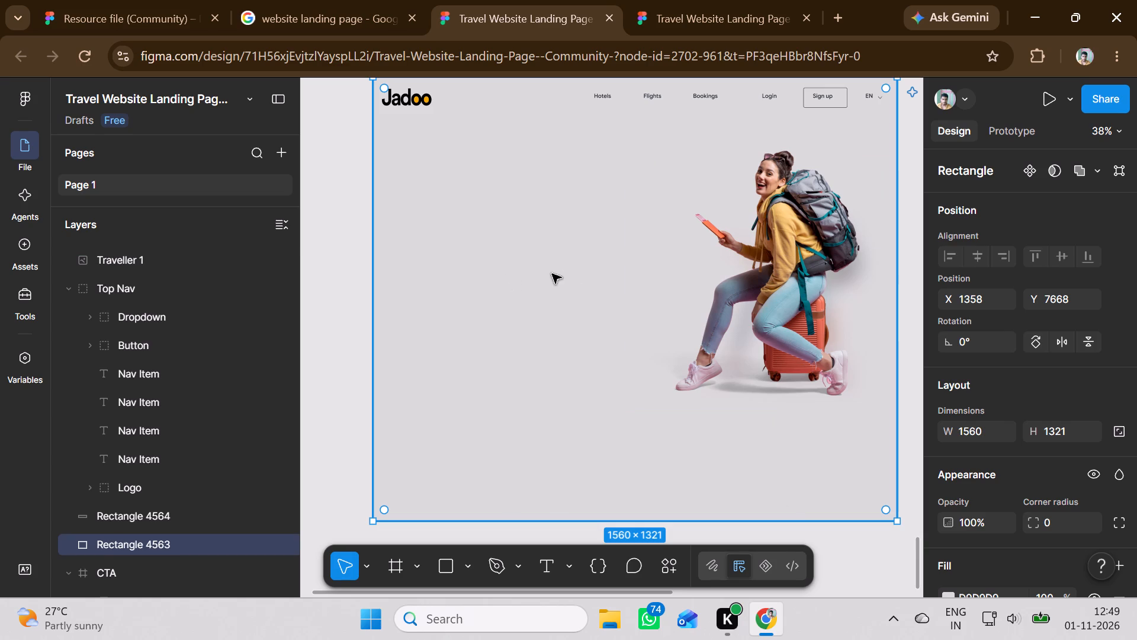
{"action": "scroll", "coordinate": [552, 274], "scroll_direction": "up", "scroll_amount": 2}
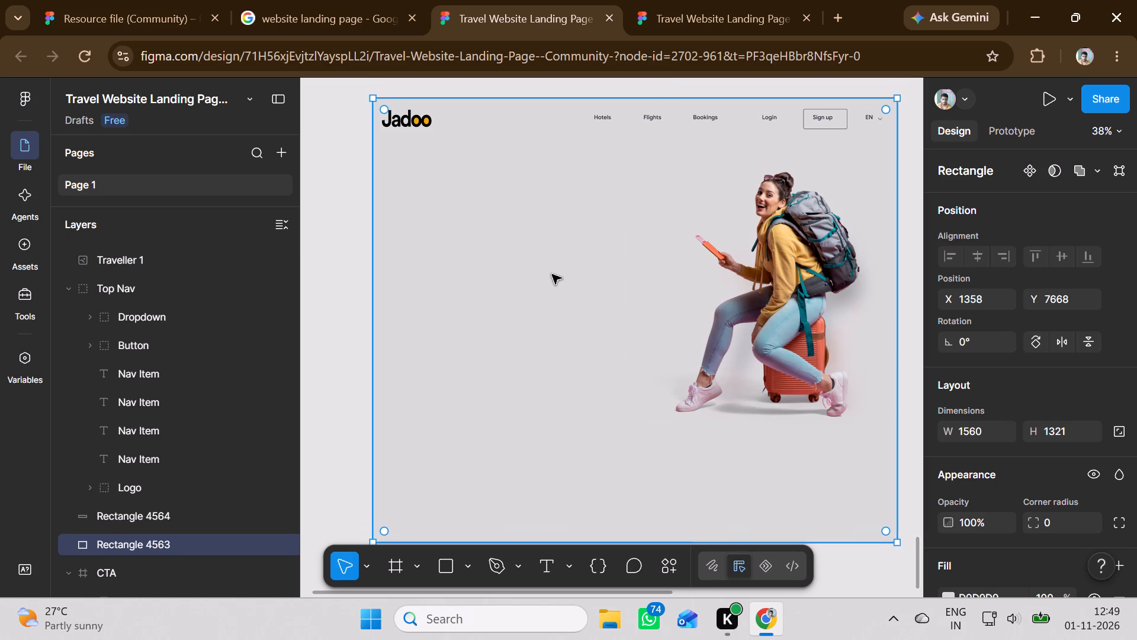
{"action": "left_click", "coordinate": [785, 273]}
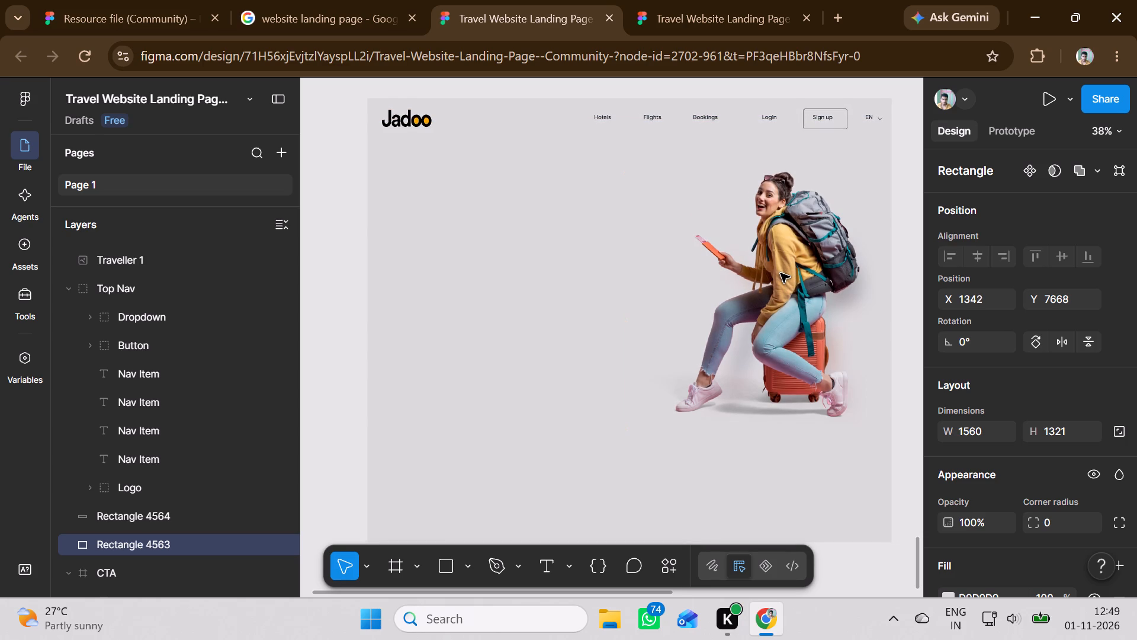
Move the Traveller 1 image up closer to the top navigation, to about Y 7826.
{"action": "left_click", "coordinate": [795, 274]}
{"action": "left_click_drag", "start_coordinate": [787, 272], "coordinate": [787, 254]}
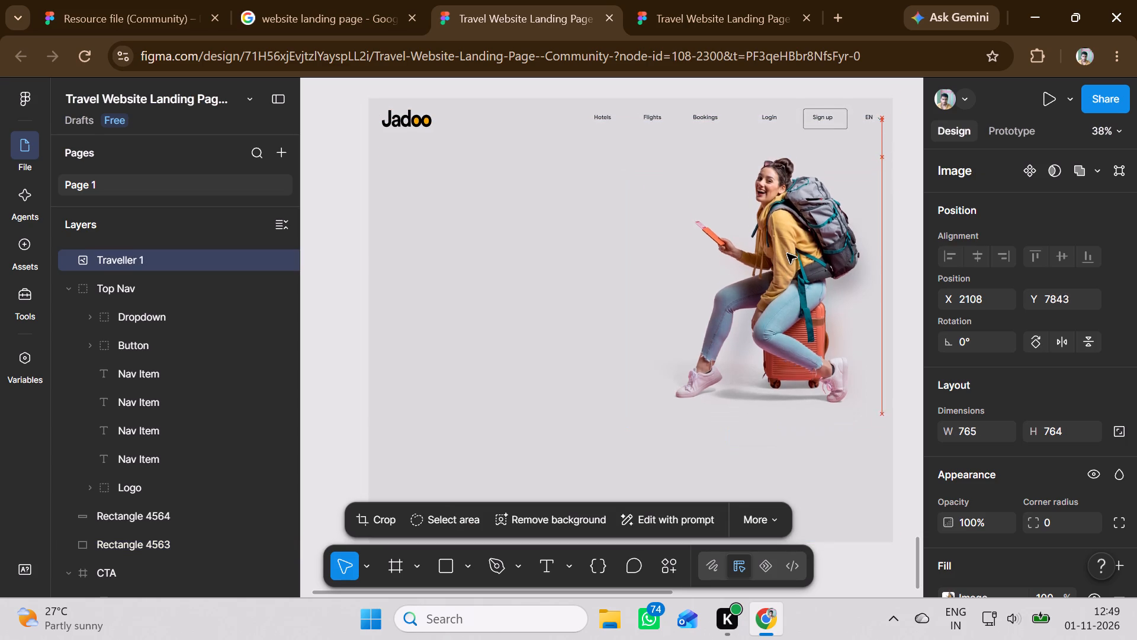
{"action": "left_click_drag", "start_coordinate": [787, 254], "coordinate": [787, 250]}
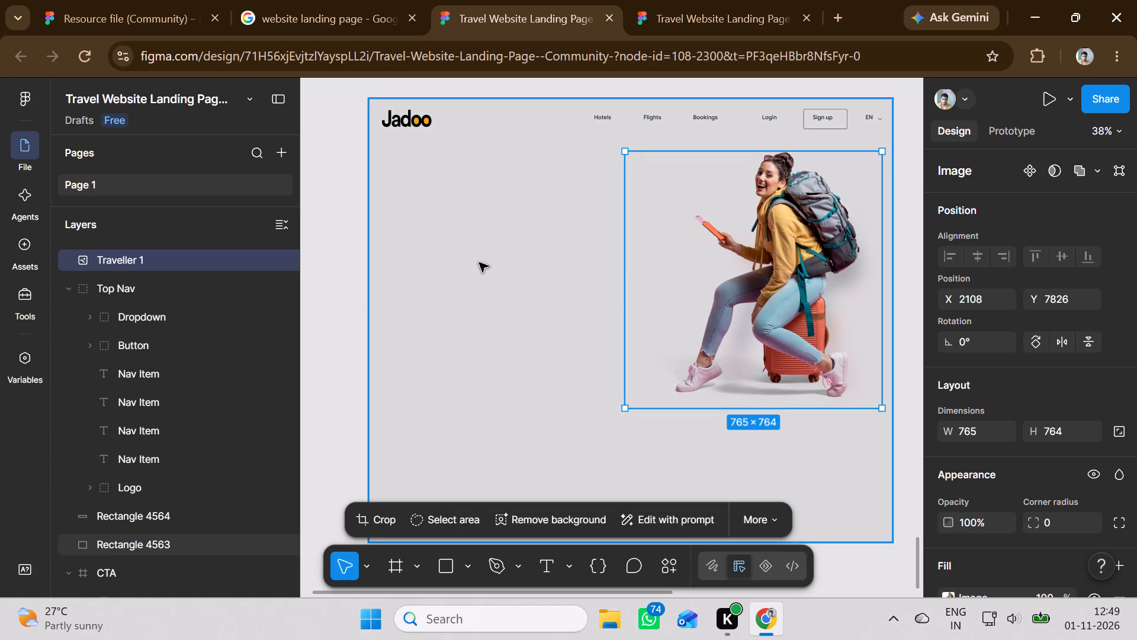
Extend the grey rectangle downward to a size of about 1560 × 1956.
{"action": "left_click", "coordinate": [479, 263]}
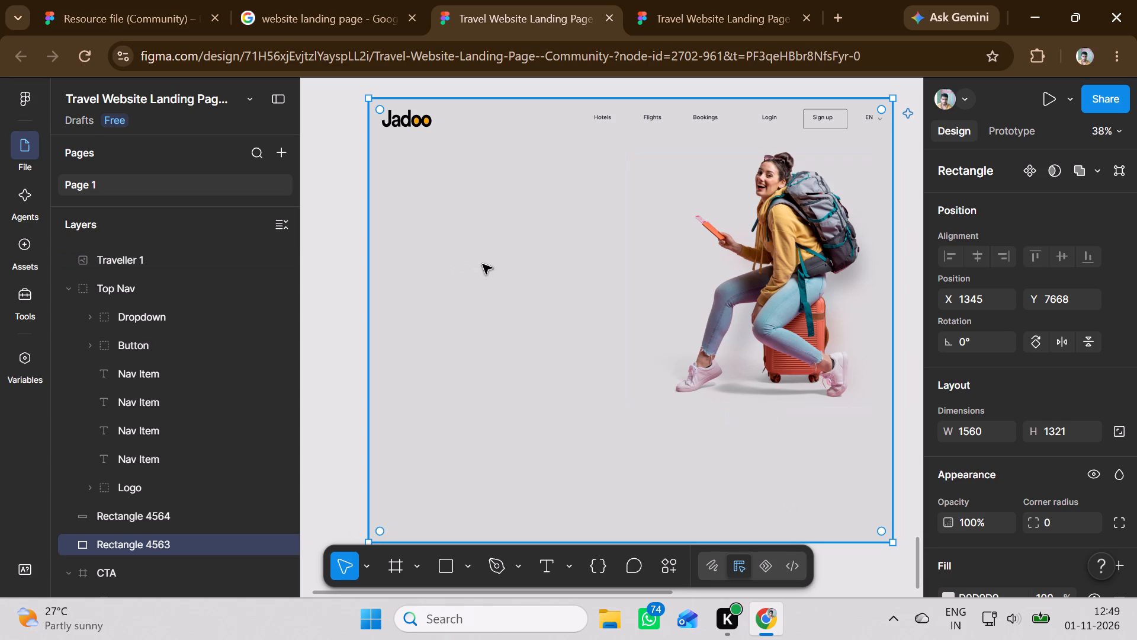
{"action": "scroll", "coordinate": [489, 268], "scroll_direction": "down", "scroll_amount": 6}
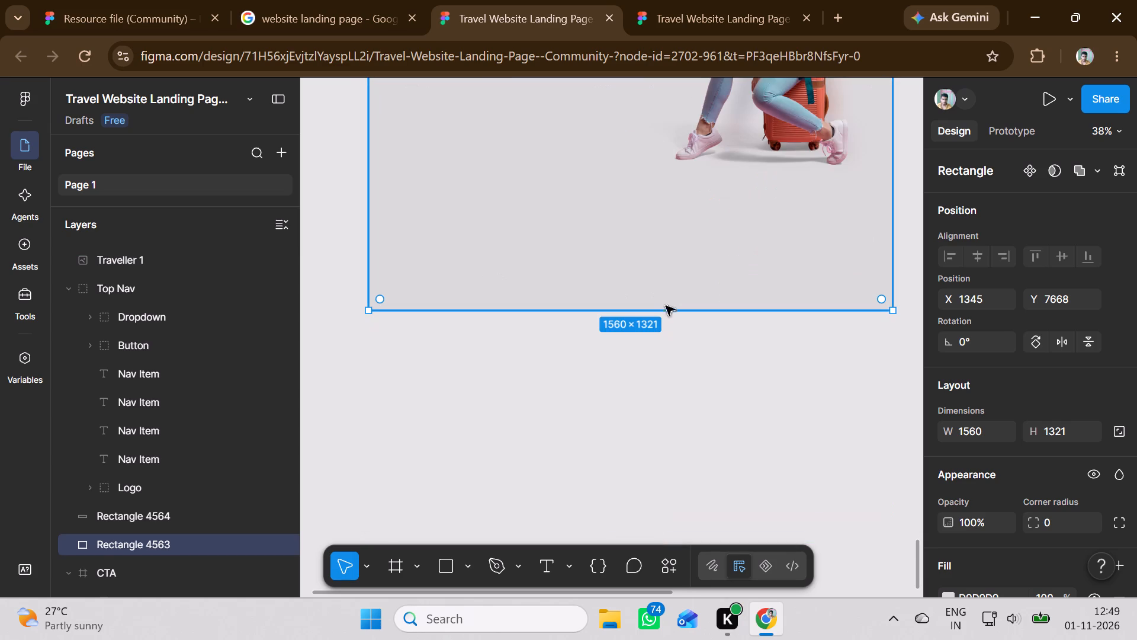
{"action": "left_click_drag", "start_coordinate": [666, 311], "coordinate": [676, 490]}
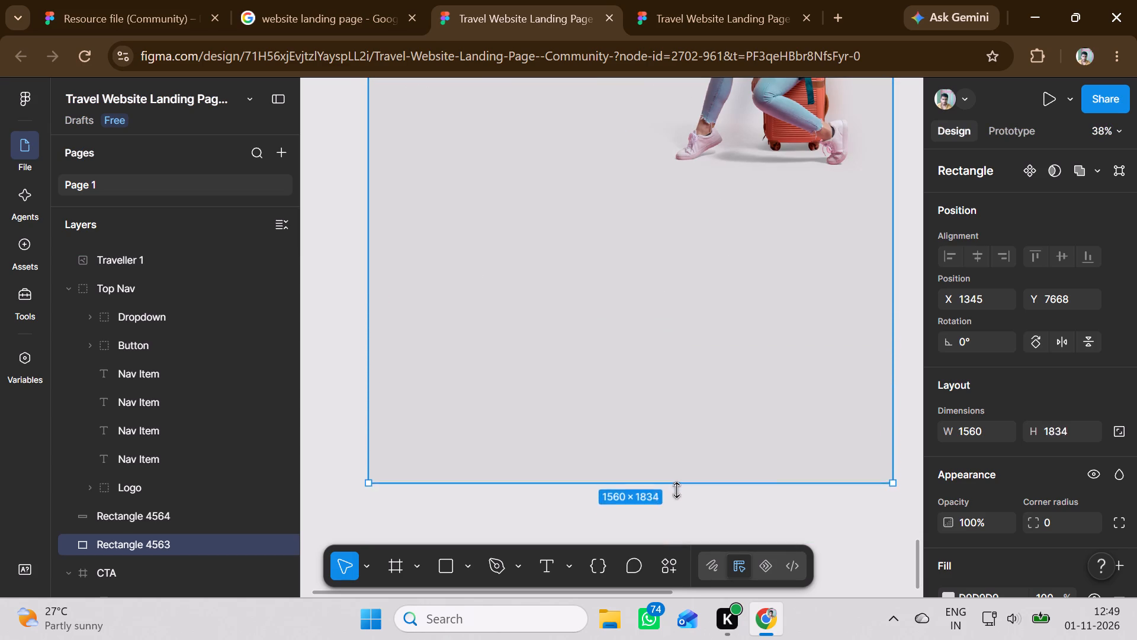
{"action": "left_click_drag", "start_coordinate": [676, 490], "coordinate": [675, 523]}
Move the "Best Destinations around the world" tagline from the original hero onto the grey rectangle, to about X 1445, Y 8055.
{"action": "scroll", "coordinate": [634, 370], "scroll_direction": "up", "scroll_amount": 5}
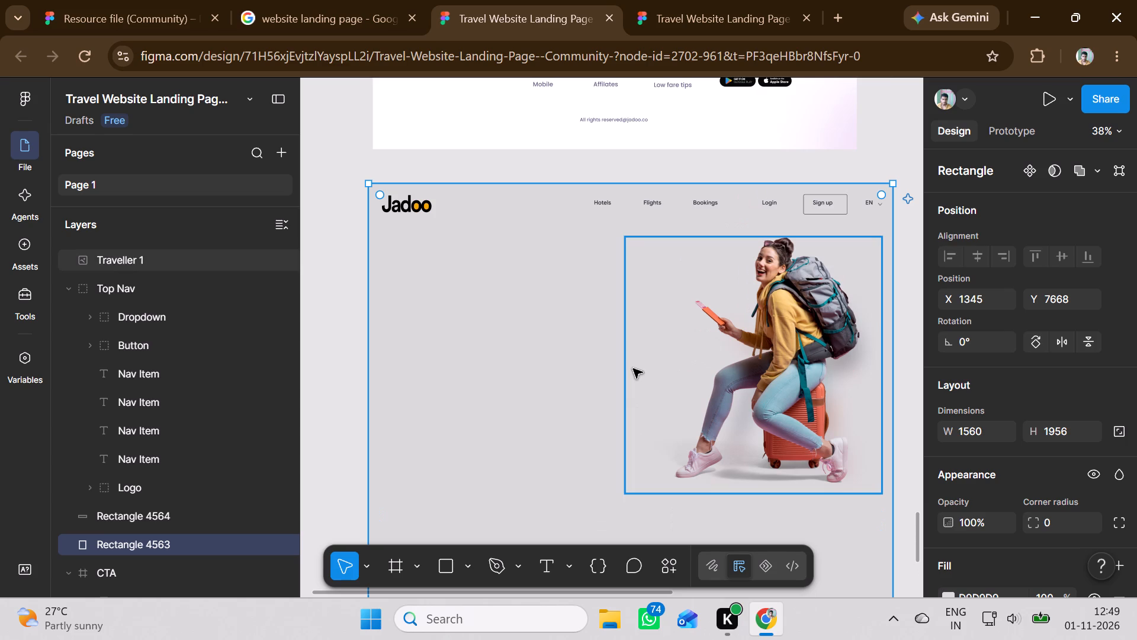
{"action": "scroll", "coordinate": [623, 223], "scroll_direction": "up", "scroll_amount": 2}
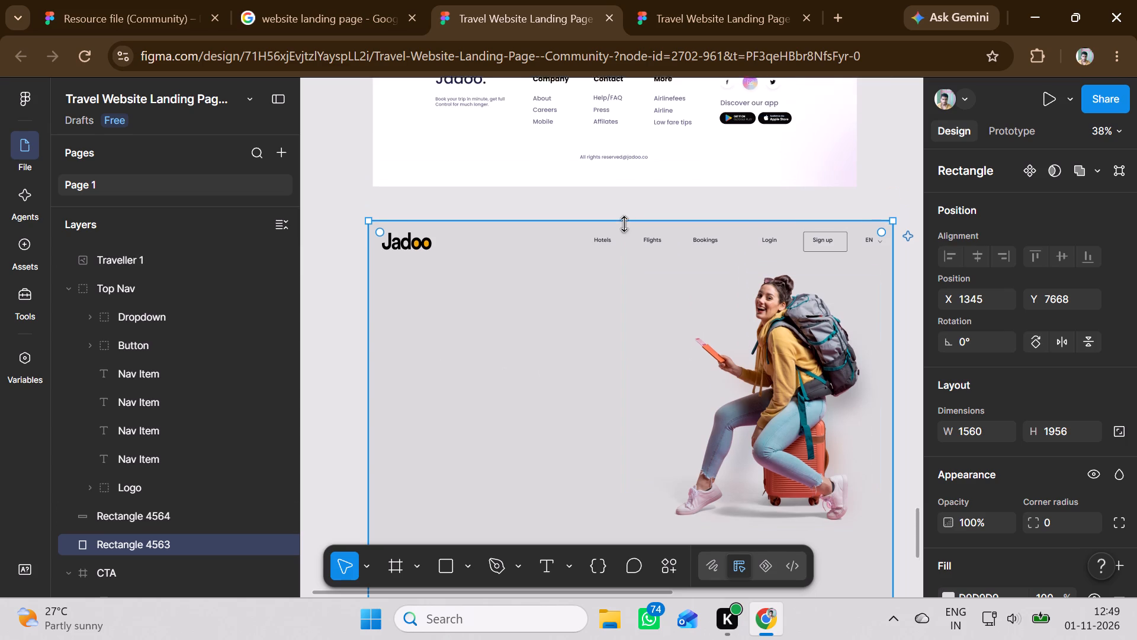
{"action": "scroll", "coordinate": [625, 224], "scroll_direction": "up", "scroll_amount": 2}
{"action": "scroll", "coordinate": [629, 225], "scroll_direction": "down", "scroll_amount": 1}
{"action": "scroll", "coordinate": [629, 225], "scroll_direction": "up", "scroll_amount": 18}
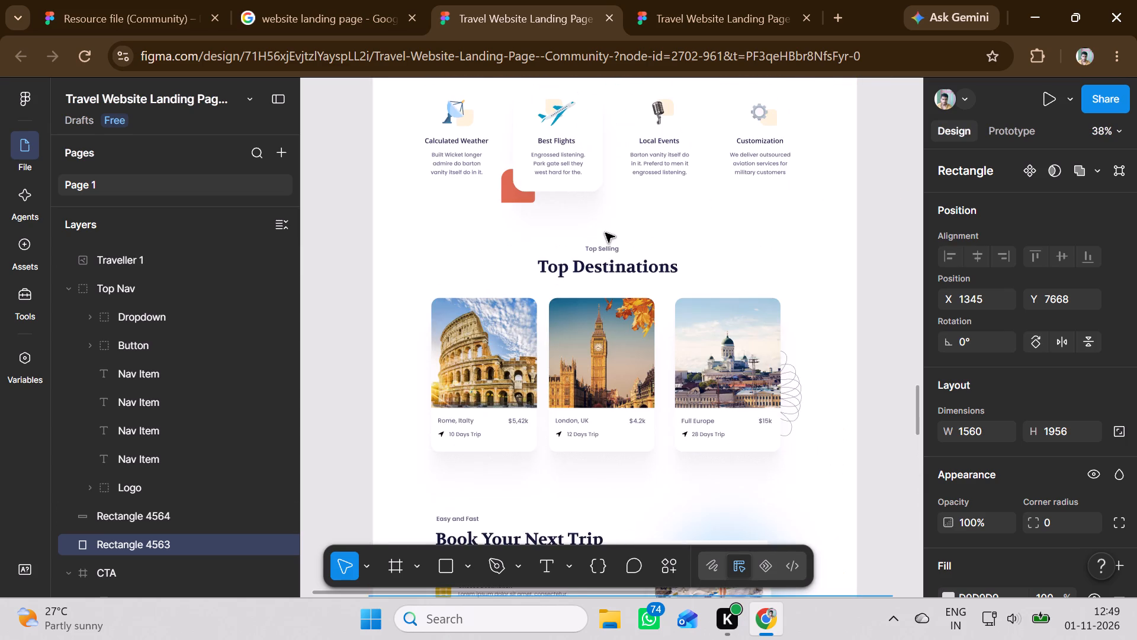
{"action": "scroll", "coordinate": [605, 233], "scroll_direction": "up", "scroll_amount": 2}
{"action": "scroll", "coordinate": [605, 233], "scroll_direction": "down", "scroll_amount": 1}
{"action": "scroll", "coordinate": [605, 233], "scroll_direction": "up", "scroll_amount": 11}
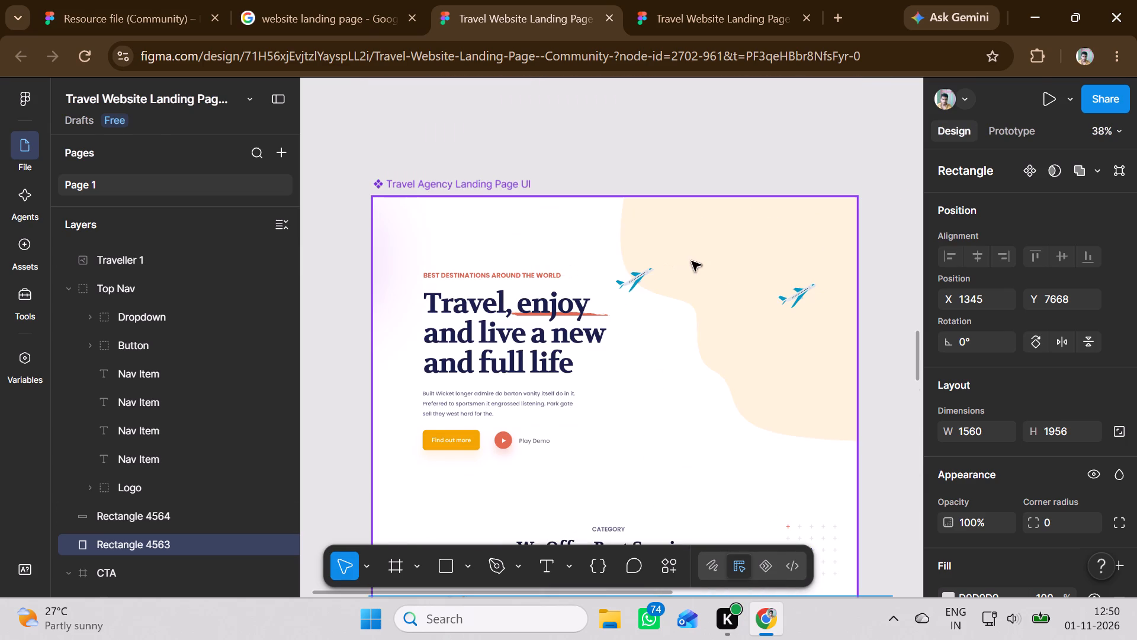
{"action": "left_click", "coordinate": [692, 261]}
{"action": "double_click", "coordinate": [715, 259]}
{"action": "left_click", "coordinate": [715, 259]}
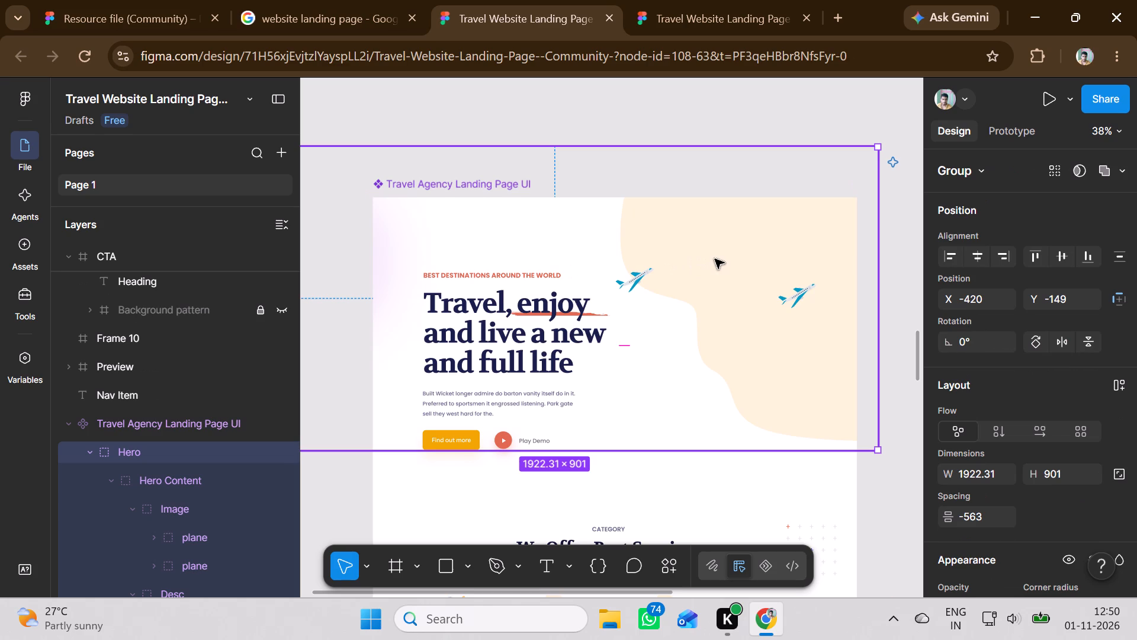
{"action": "double_click", "coordinate": [750, 269]}
{"action": "left_click", "coordinate": [623, 239]}
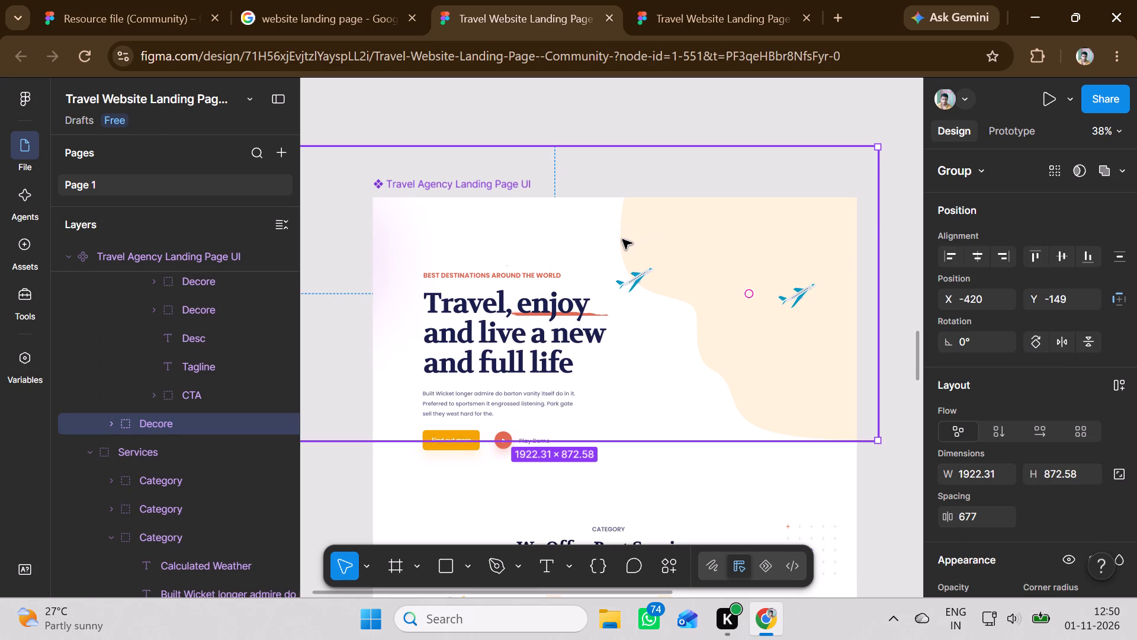
{"action": "left_click", "coordinate": [515, 279]}
{"action": "double_click", "coordinate": [496, 275]}
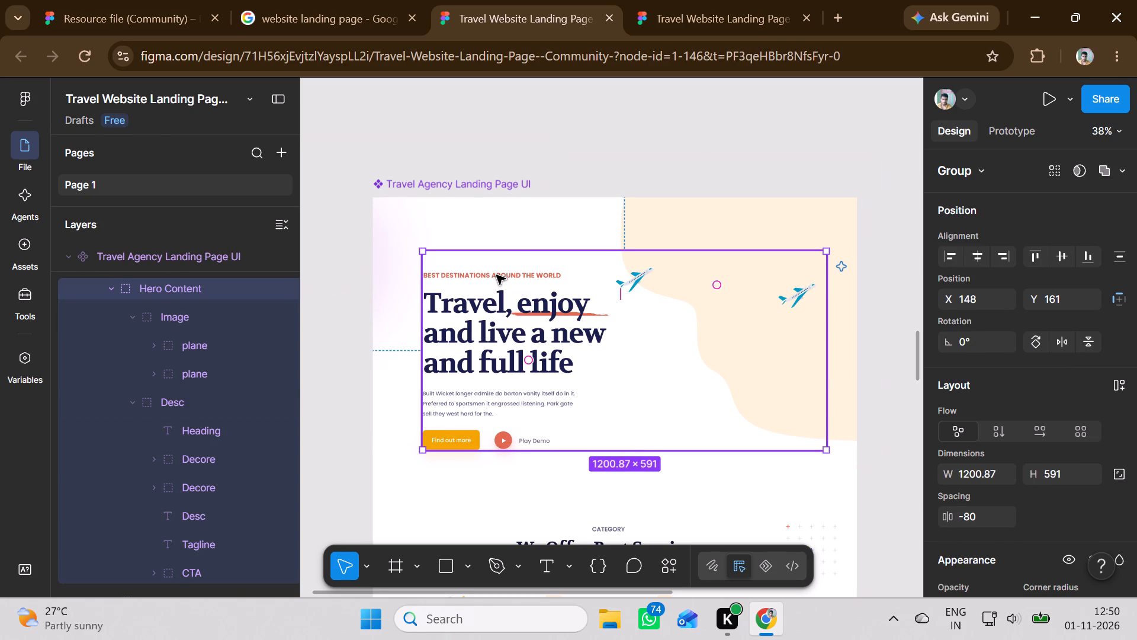
{"action": "left_click", "coordinate": [509, 274]}
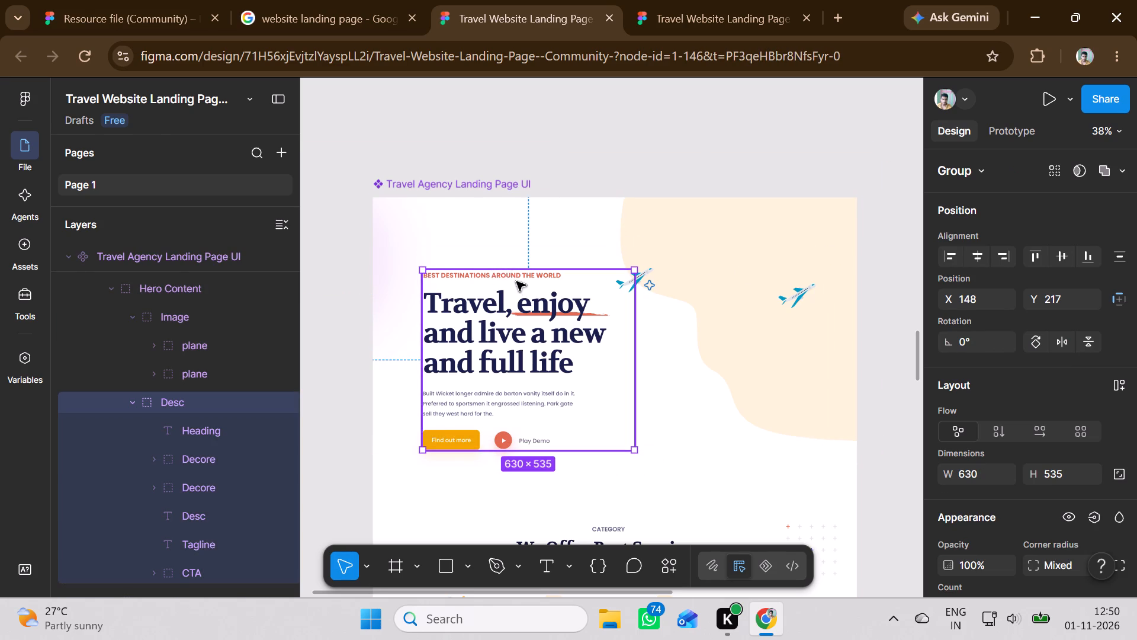
{"action": "double_click", "coordinate": [516, 281]}
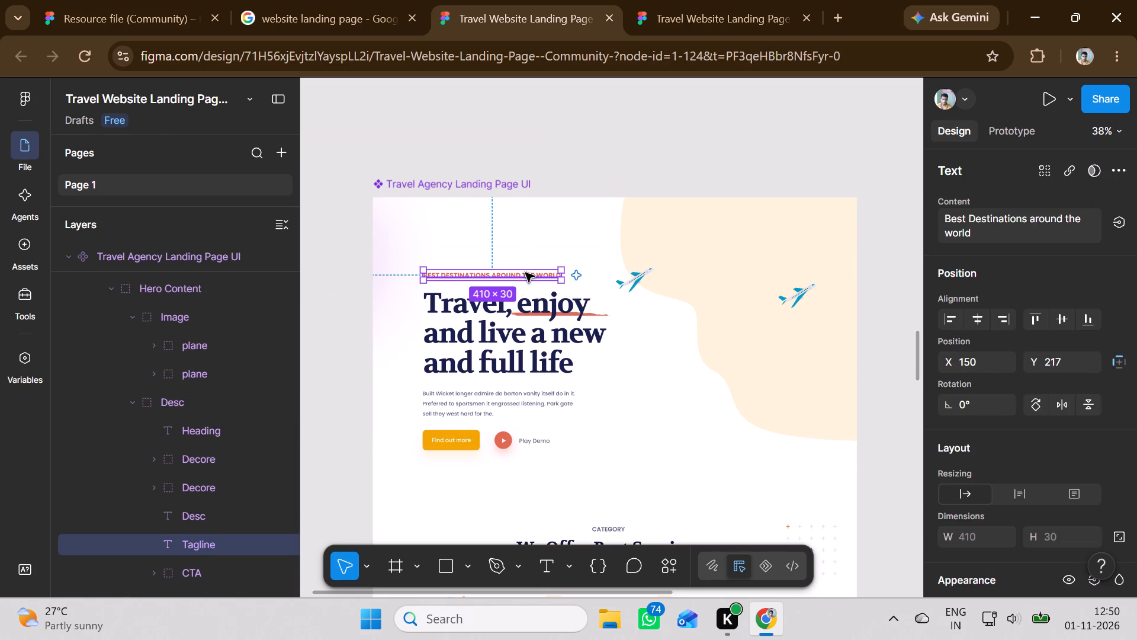
{"action": "left_click_drag", "start_coordinate": [525, 273], "coordinate": [535, 340]}
{"action": "scroll", "coordinate": [535, 339], "scroll_direction": "down", "scroll_amount": 3}
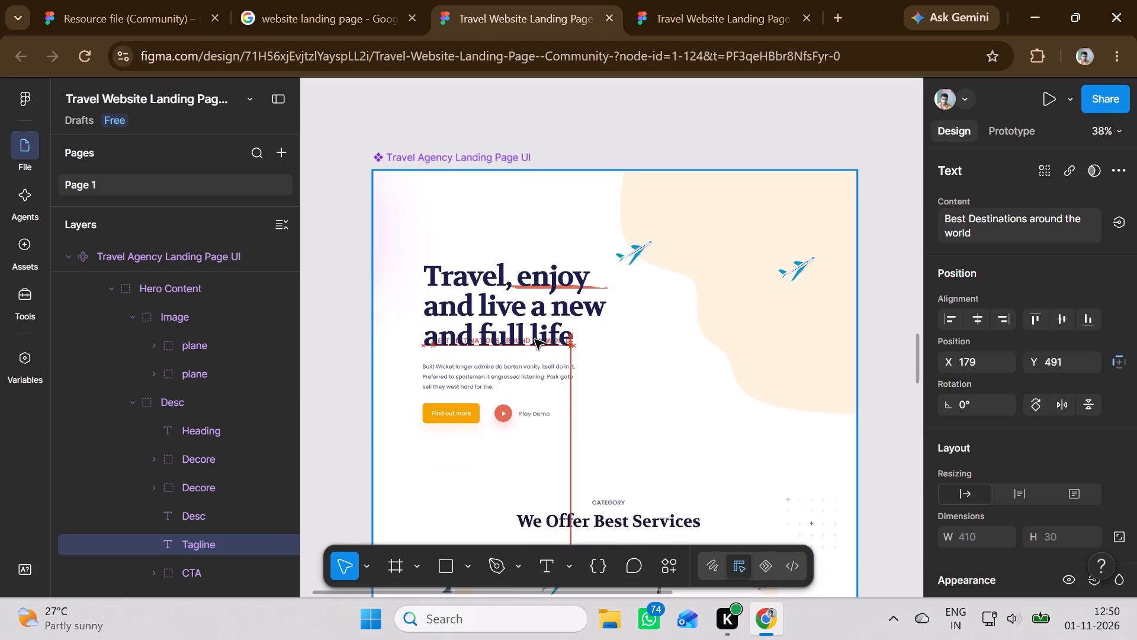
{"action": "scroll", "coordinate": [535, 340], "scroll_direction": "down", "scroll_amount": 5}
{"action": "left_click_drag", "start_coordinate": [535, 340], "coordinate": [537, 335]}
{"action": "scroll", "coordinate": [537, 340], "scroll_direction": "up", "scroll_amount": 1}
{"action": "scroll", "coordinate": [537, 340], "scroll_direction": "down", "scroll_amount": 4}
{"action": "scroll", "coordinate": [536, 337], "scroll_direction": "up", "scroll_amount": 1}
{"action": "scroll", "coordinate": [536, 337], "scroll_direction": "down", "scroll_amount": 14}
{"action": "scroll", "coordinate": [536, 337], "scroll_direction": "down", "scroll_amount": 9}
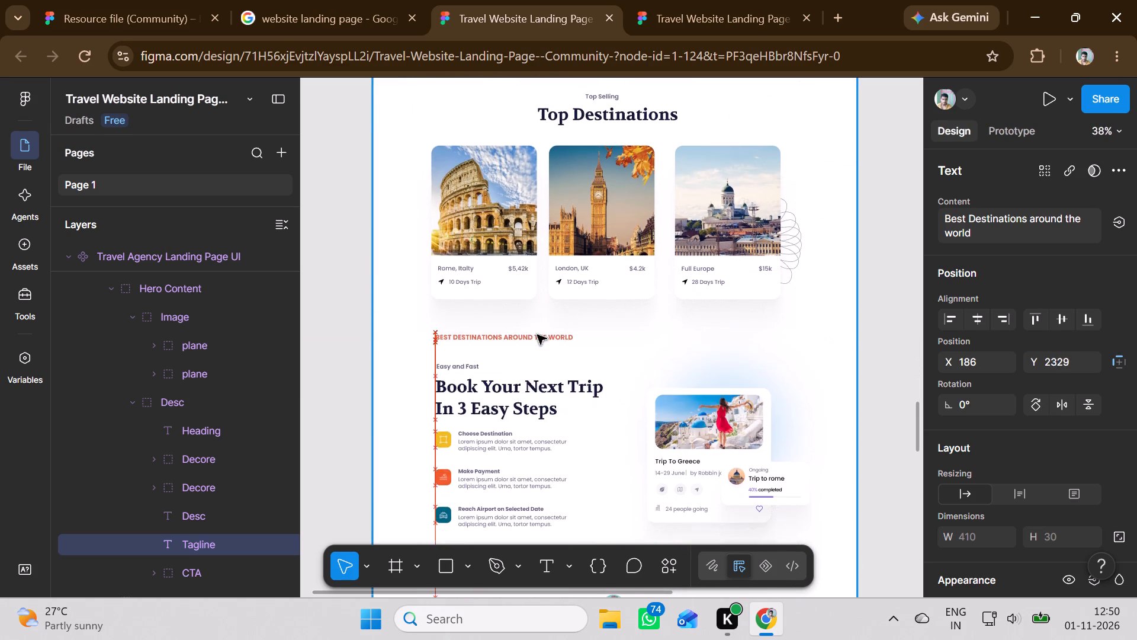
{"action": "left_click_drag", "start_coordinate": [537, 335], "coordinate": [543, 331]}
{"action": "scroll", "coordinate": [537, 335], "scroll_direction": "down", "scroll_amount": 13}
{"action": "scroll", "coordinate": [538, 334], "scroll_direction": "down", "scroll_amount": 17}
{"action": "scroll", "coordinate": [542, 331], "scroll_direction": "down", "scroll_amount": 7}
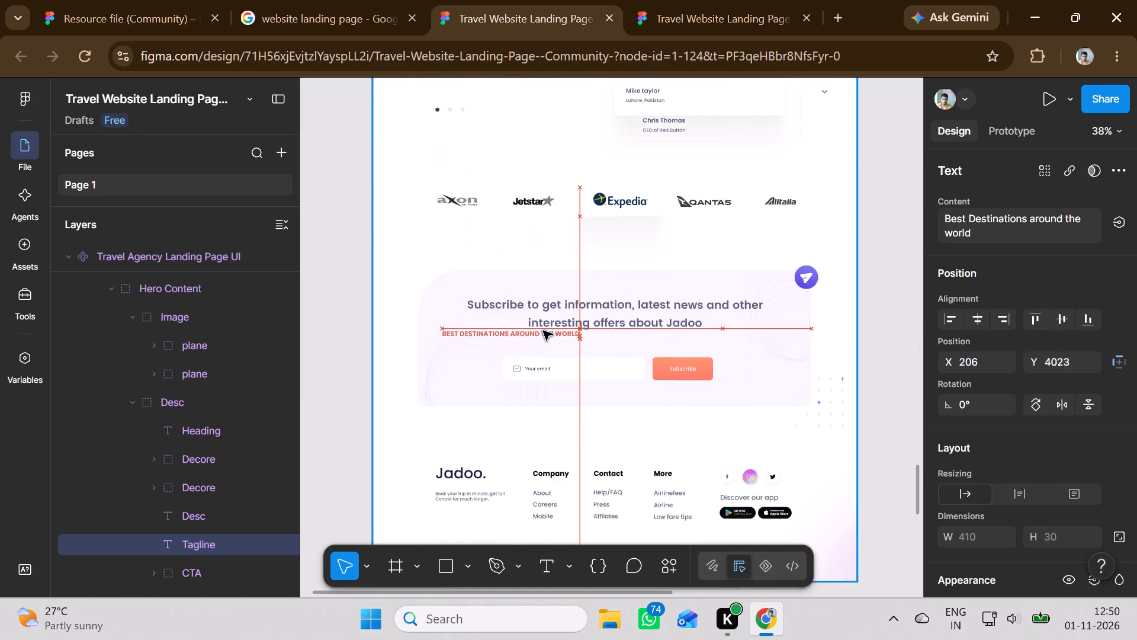
{"action": "left_click_drag", "start_coordinate": [543, 331], "coordinate": [537, 305]}
{"action": "scroll", "coordinate": [543, 329], "scroll_direction": "down", "scroll_amount": 14}
{"action": "scroll", "coordinate": [537, 305], "scroll_direction": "up", "scroll_amount": 5}
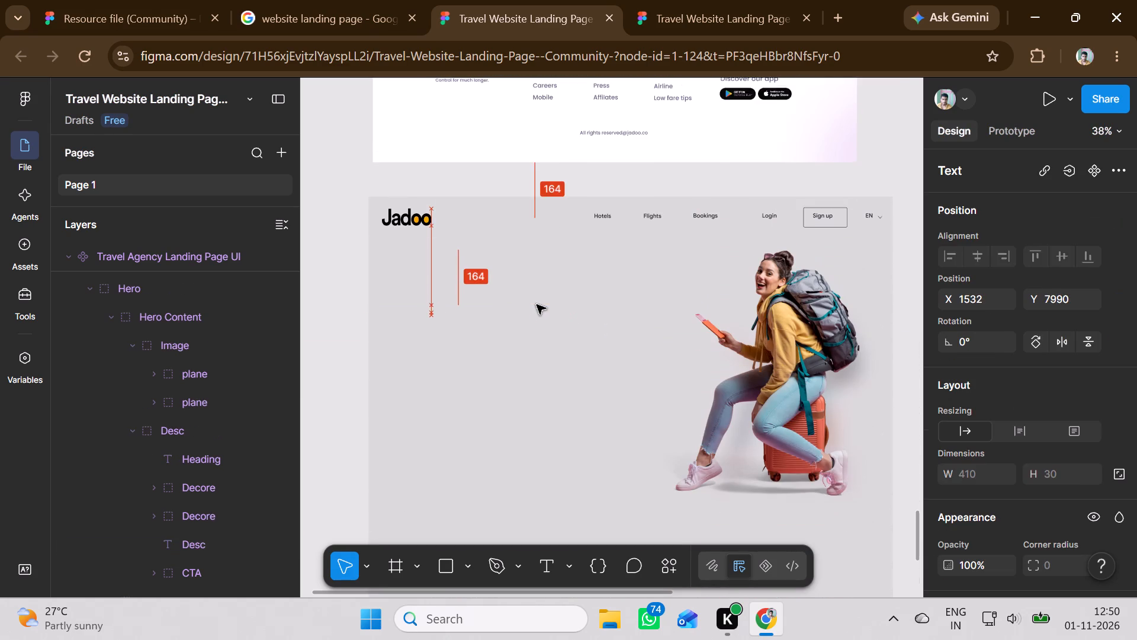
{"action": "left_click_drag", "start_coordinate": [537, 305], "coordinate": [503, 330]}
Bring the tagline to the front, above the grey rectangle.
{"action": "right_click", "coordinate": [499, 329]}
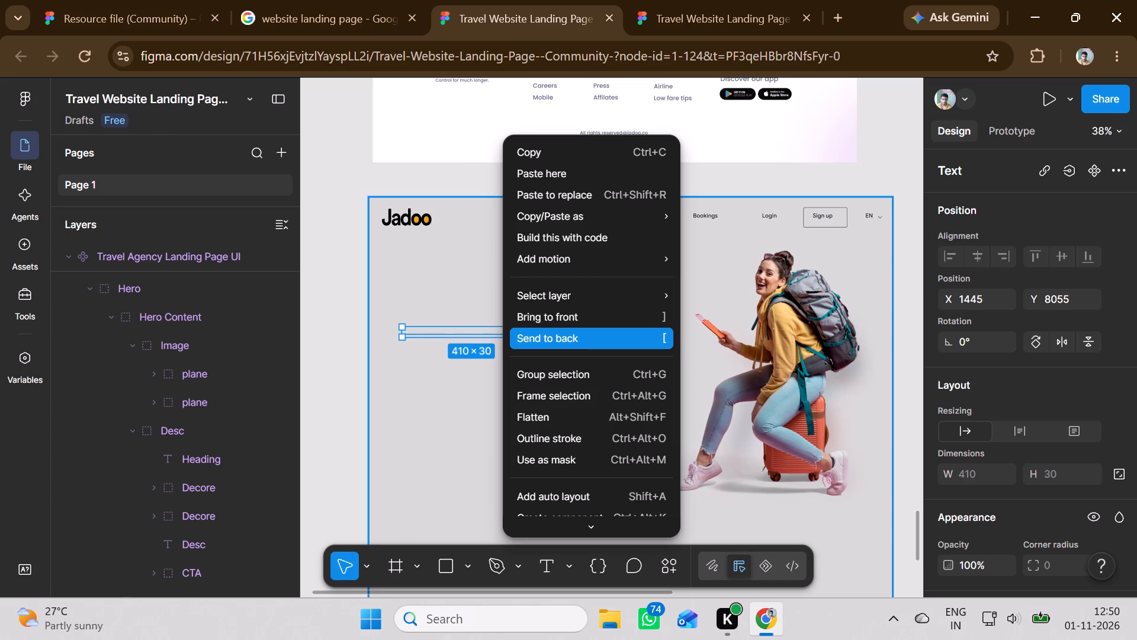
{"action": "left_click", "coordinate": [529, 309]}
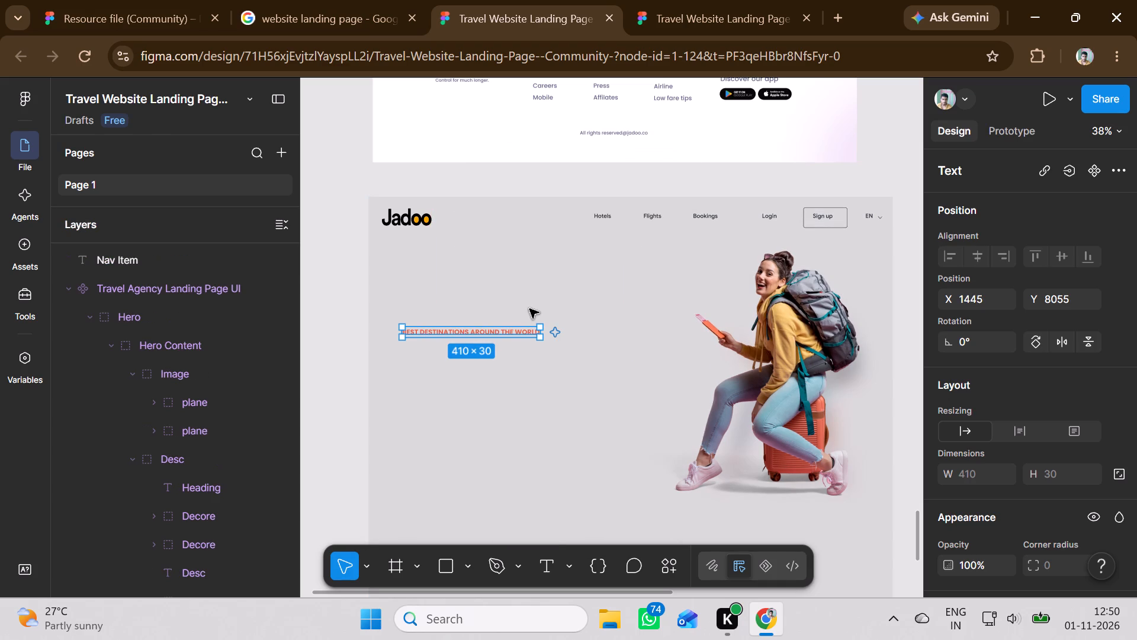
Position the tagline below the Jadoo logo, at about X 1459, Y 7933.
{"action": "left_click_drag", "start_coordinate": [508, 331], "coordinate": [512, 299]}
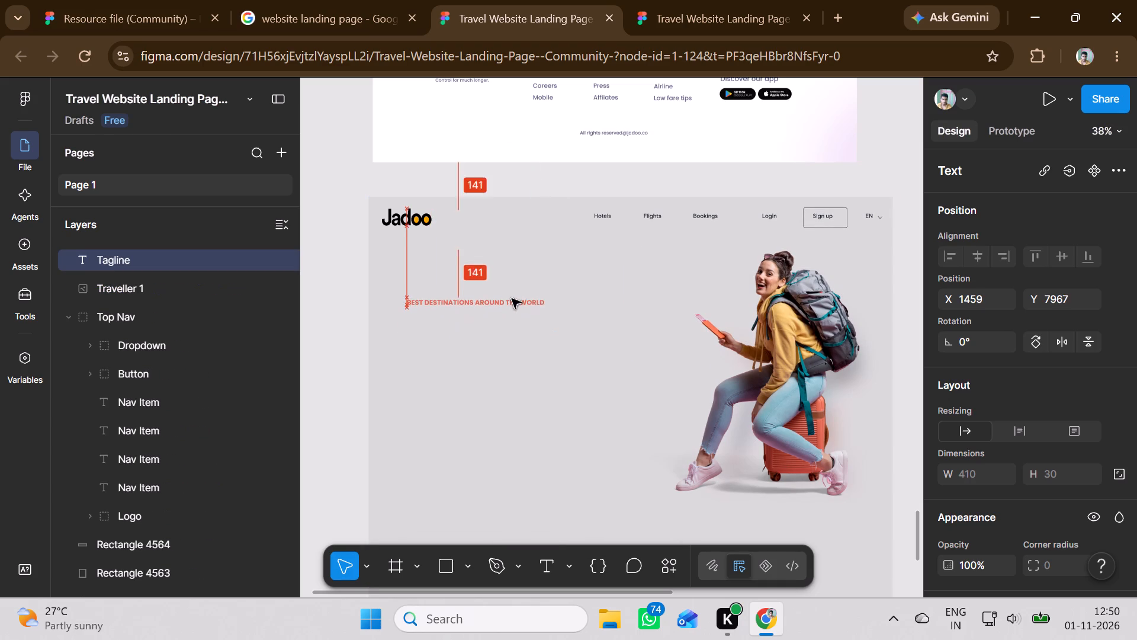
{"action": "left_click_drag", "start_coordinate": [512, 299], "coordinate": [508, 276]}
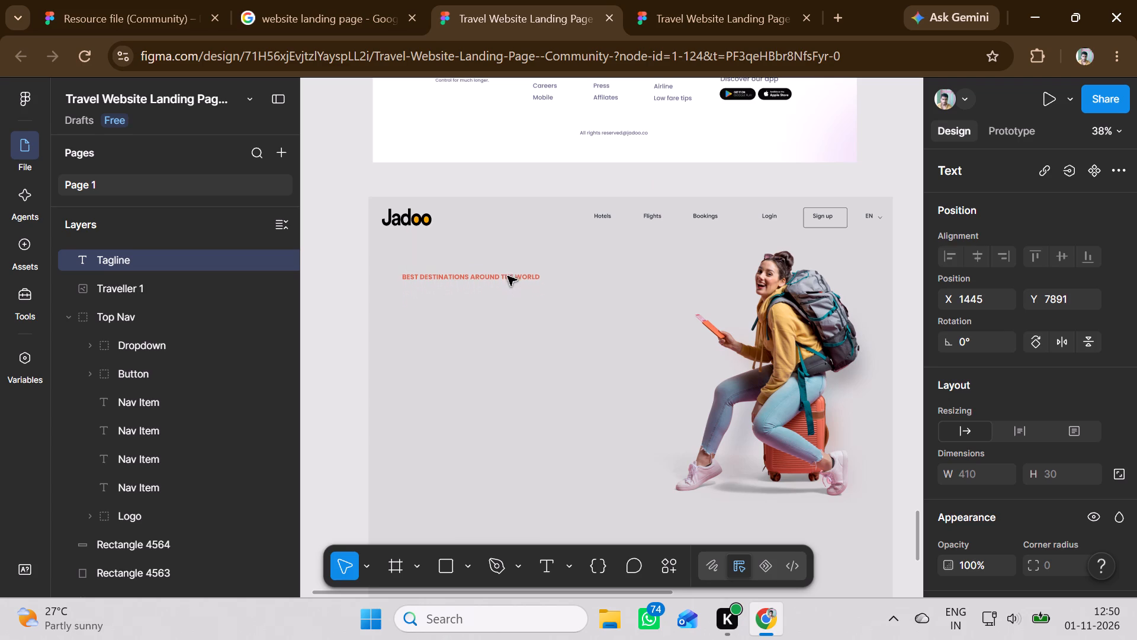
{"action": "left_click_drag", "start_coordinate": [508, 276], "coordinate": [508, 290]}
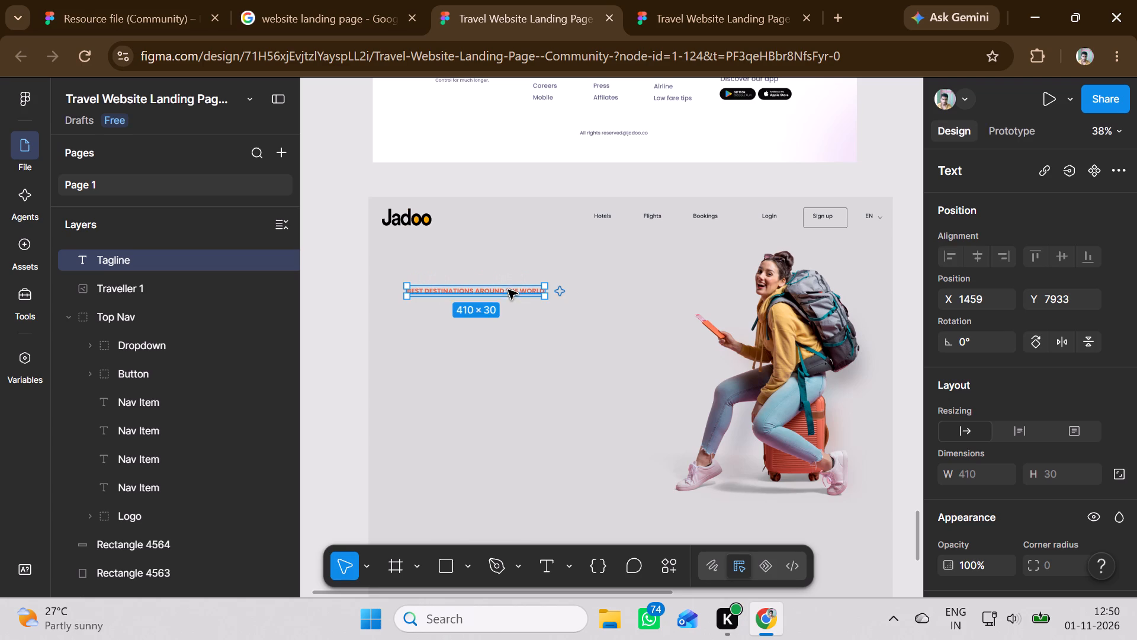
{"action": "left_click", "coordinate": [602, 290]}
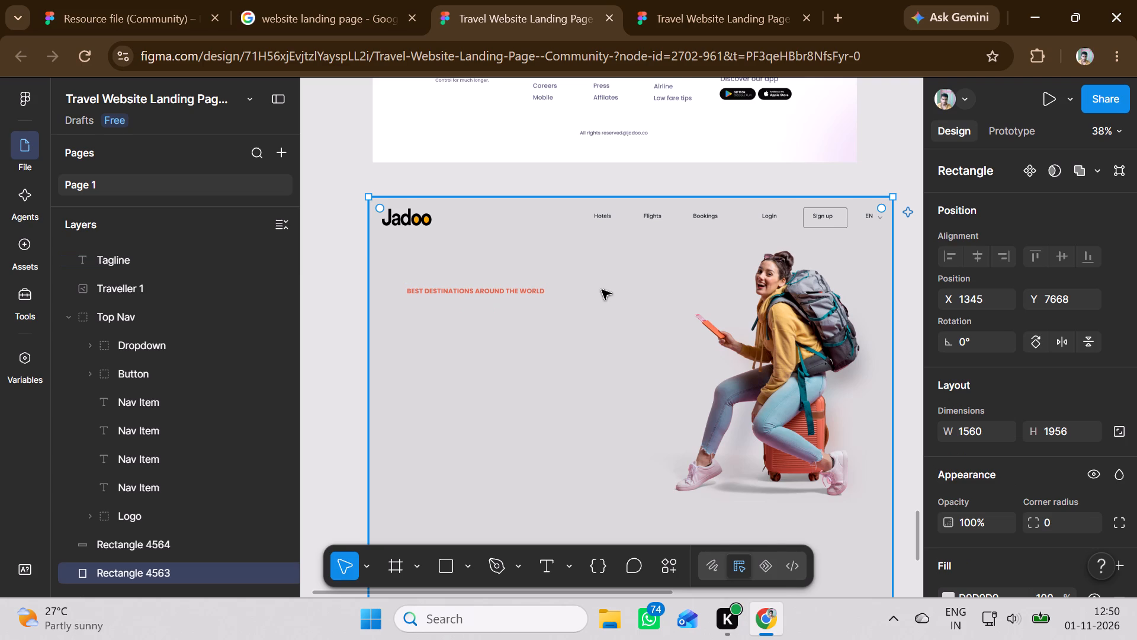
Move the "Travel, enjoy and live a new and full life" heading from the original hero onto the grey rectangle, to about X 1442, Y 8288.
{"action": "scroll", "coordinate": [602, 290], "scroll_direction": "up", "scroll_amount": 14}
{"action": "scroll", "coordinate": [602, 290], "scroll_direction": "down", "scroll_amount": 1}
{"action": "scroll", "coordinate": [602, 290], "scroll_direction": "up", "scroll_amount": 7}
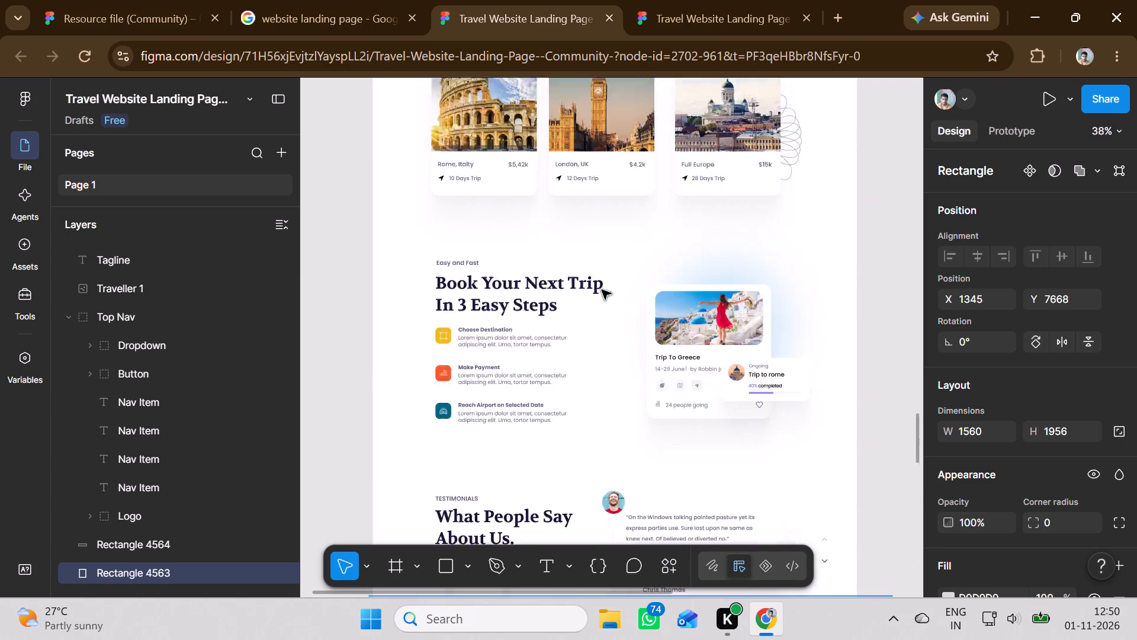
{"action": "scroll", "coordinate": [602, 290], "scroll_direction": "up", "scroll_amount": 15}
{"action": "scroll", "coordinate": [602, 290], "scroll_direction": "down", "scroll_amount": 3}
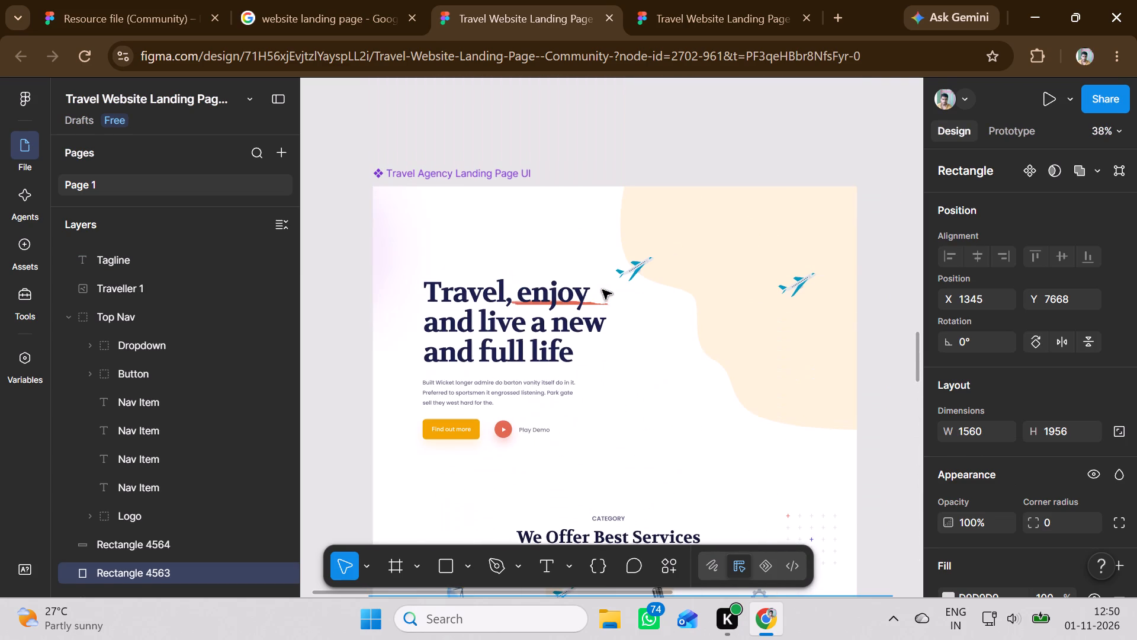
{"action": "left_click", "coordinate": [454, 296]}
{"action": "double_click", "coordinate": [454, 296]}
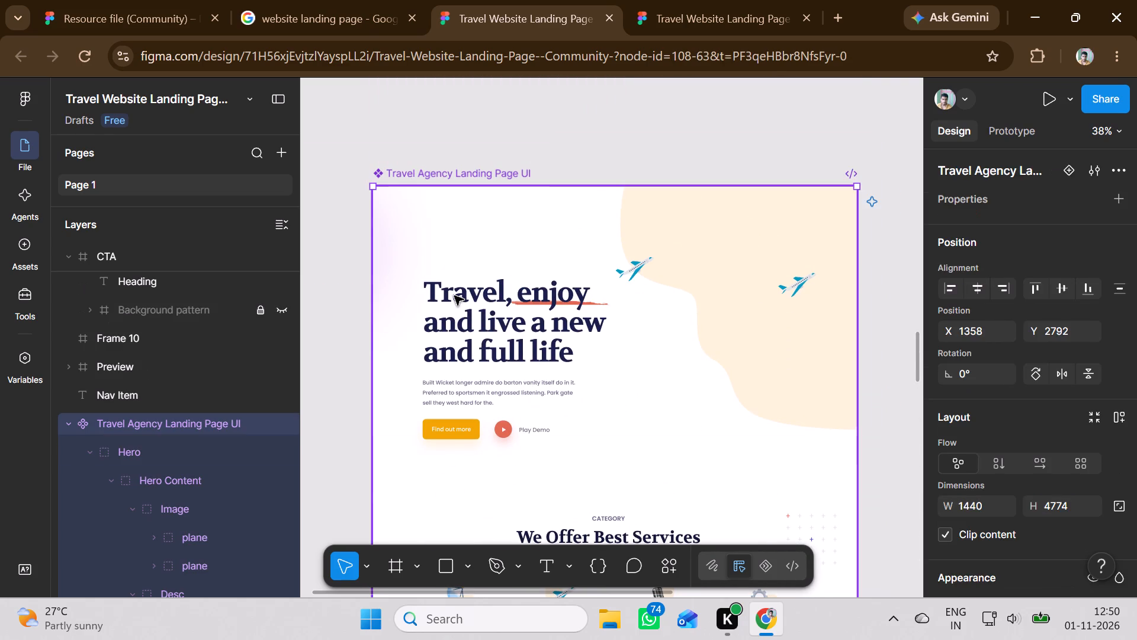
{"action": "double_click", "coordinate": [454, 296]}
{"action": "double_click", "coordinate": [475, 296]}
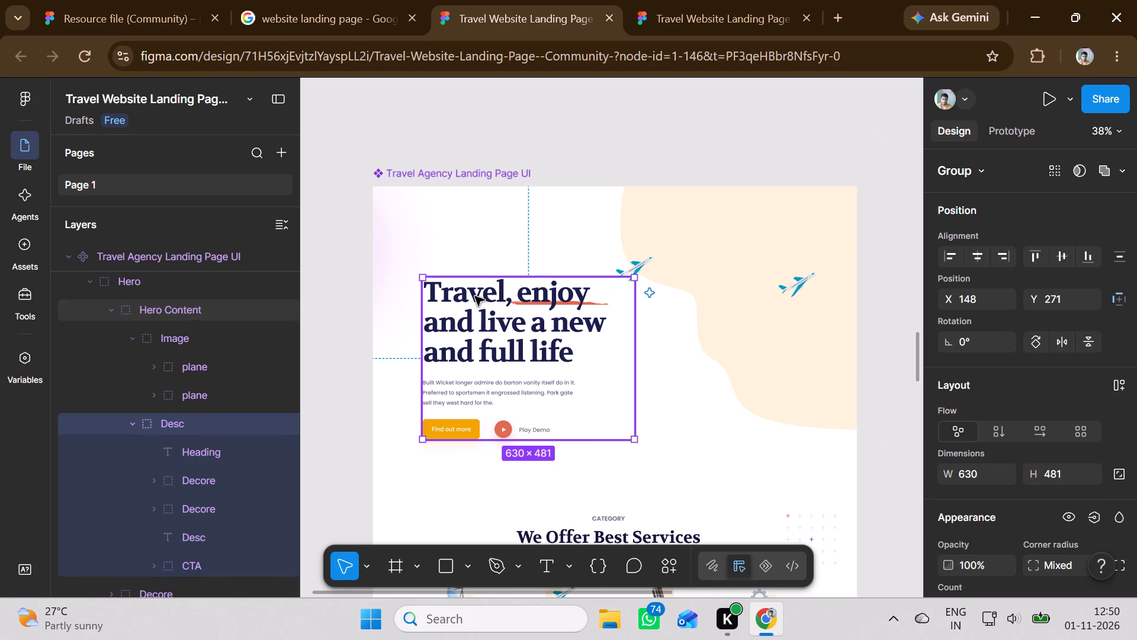
{"action": "double_click", "coordinate": [480, 295]}
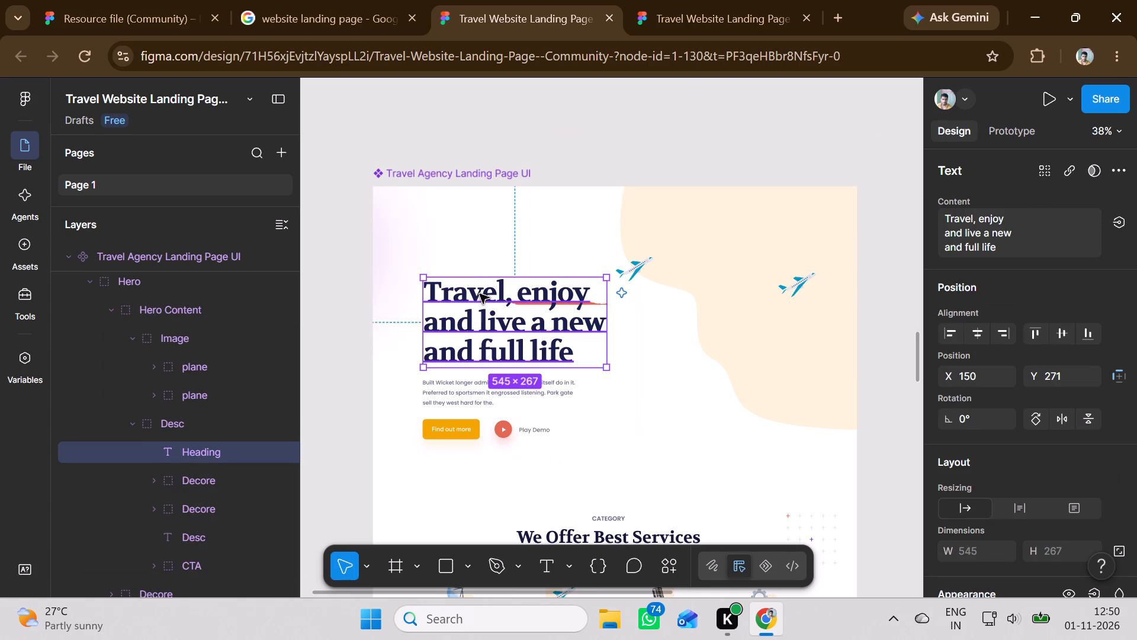
{"action": "left_click_drag", "start_coordinate": [528, 287], "coordinate": [528, 345]}
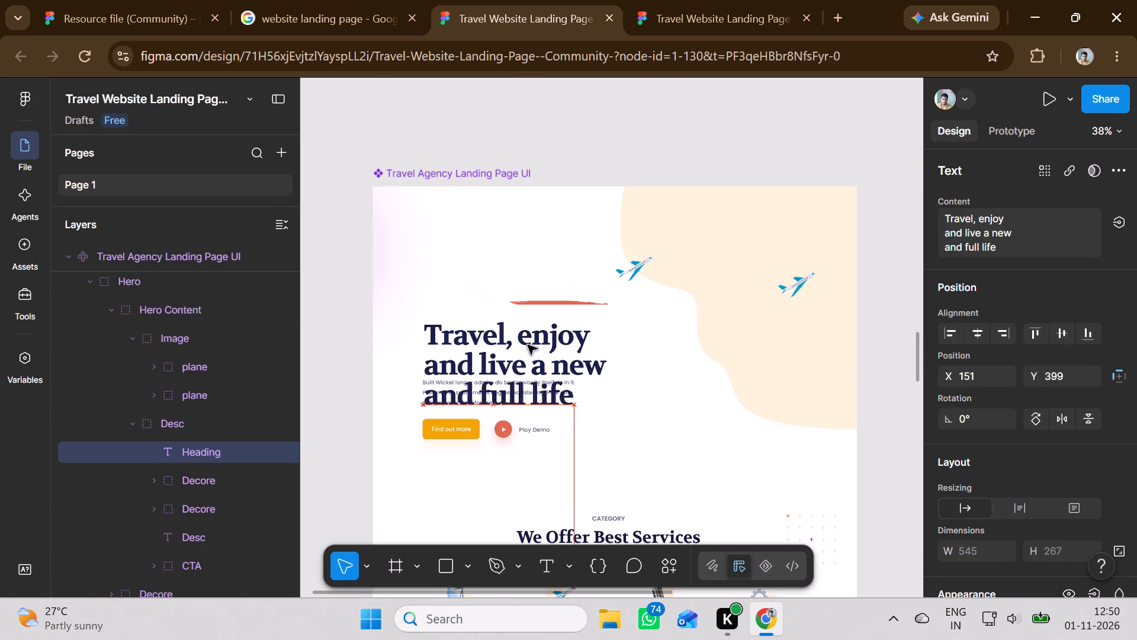
{"action": "left_click_drag", "start_coordinate": [528, 345], "coordinate": [528, 347]}
{"action": "scroll", "coordinate": [528, 345], "scroll_direction": "down", "scroll_amount": 19}
{"action": "scroll", "coordinate": [528, 345], "scroll_direction": "down", "scroll_amount": 4}
{"action": "scroll", "coordinate": [528, 345], "scroll_direction": "up", "scroll_amount": 1}
{"action": "scroll", "coordinate": [528, 345], "scroll_direction": "down", "scroll_amount": 15}
{"action": "scroll", "coordinate": [528, 347], "scroll_direction": "down", "scroll_amount": 18}
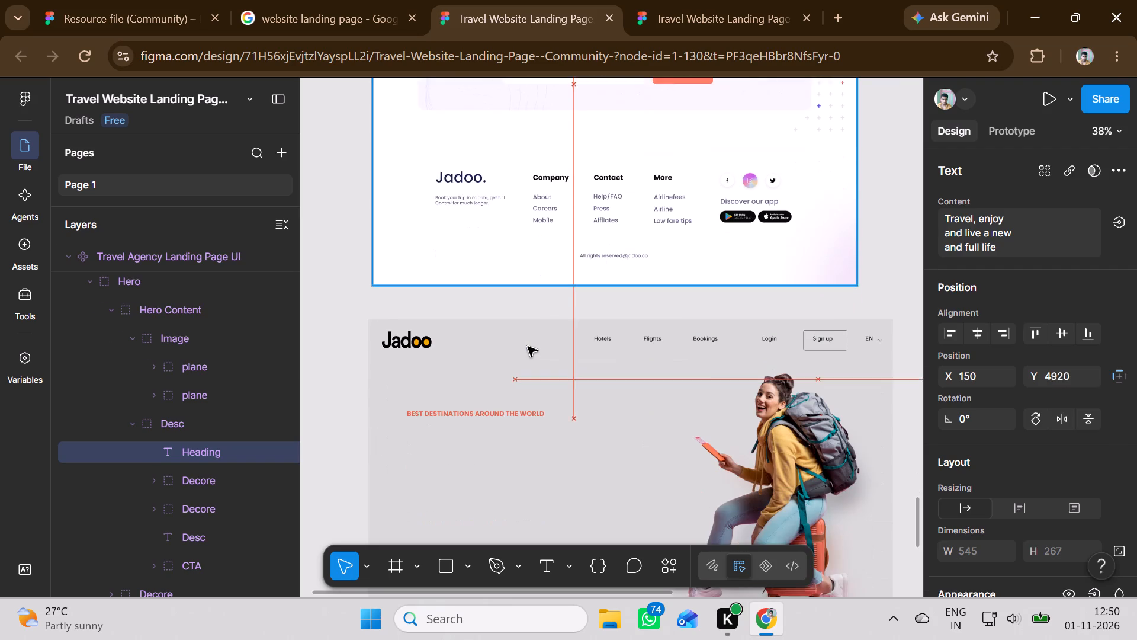
{"action": "left_click_drag", "start_coordinate": [528, 347], "coordinate": [501, 388]}
{"action": "scroll", "coordinate": [528, 347], "scroll_direction": "down", "scroll_amount": 8}
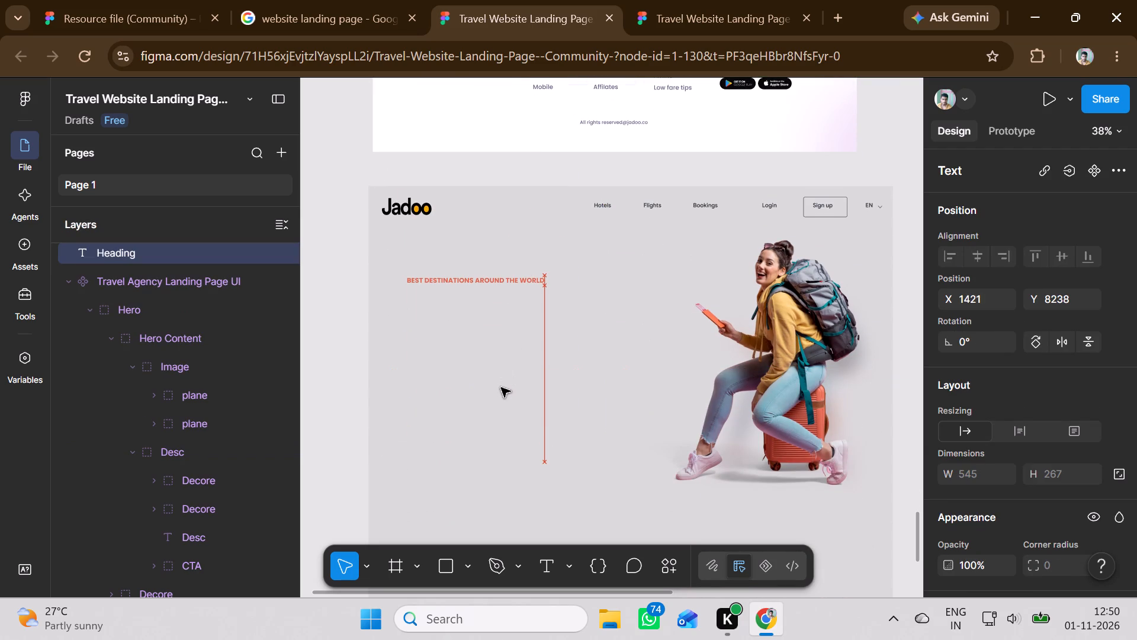
{"action": "left_click_drag", "start_coordinate": [501, 388], "coordinate": [503, 405]}
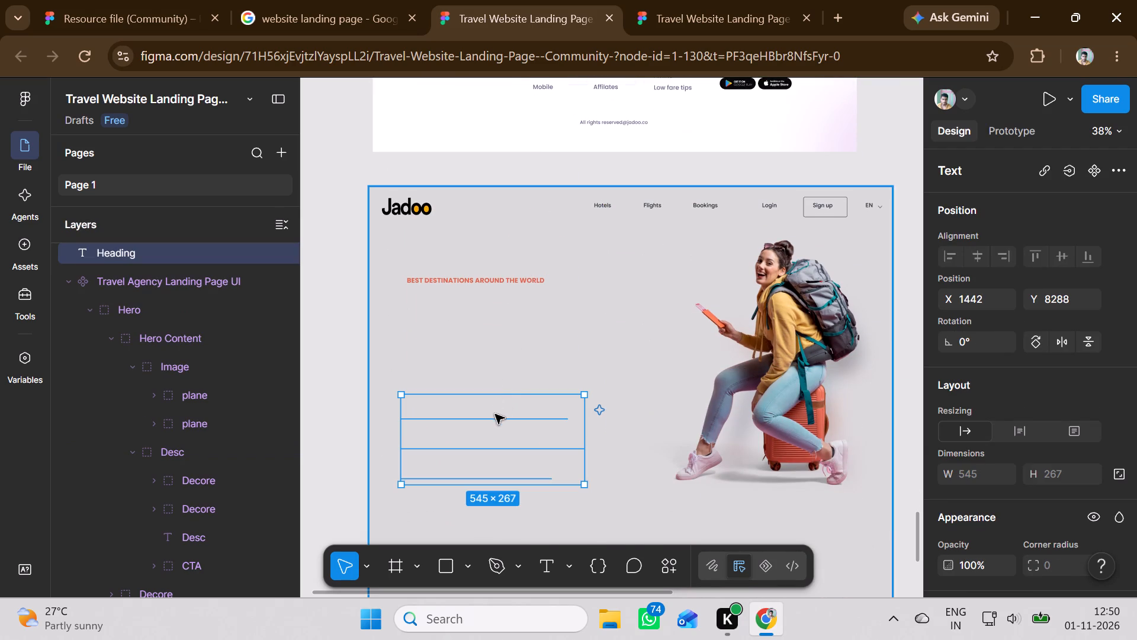
Bring the hero heading to the front, above the grey rectangle.
{"action": "right_click", "coordinate": [495, 414]}
{"action": "left_click", "coordinate": [550, 309]}
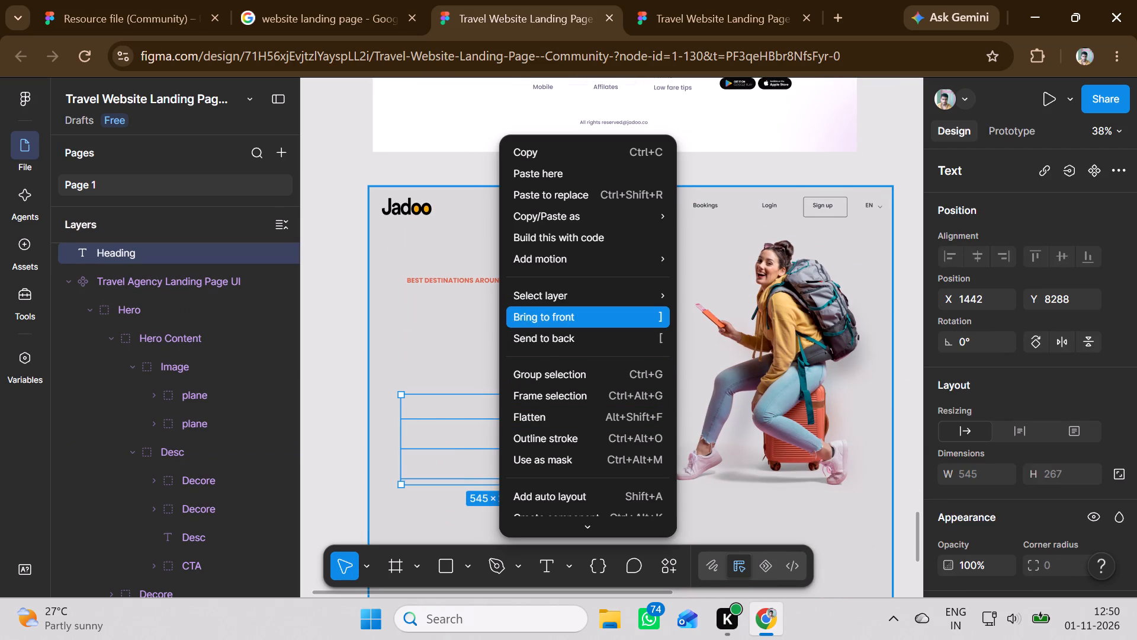
Place the hero heading directly beneath the tagline, aligned with its left edge, at about X 1459, Y 7994.
{"action": "left_click_drag", "start_coordinate": [506, 424], "coordinate": [505, 368]}
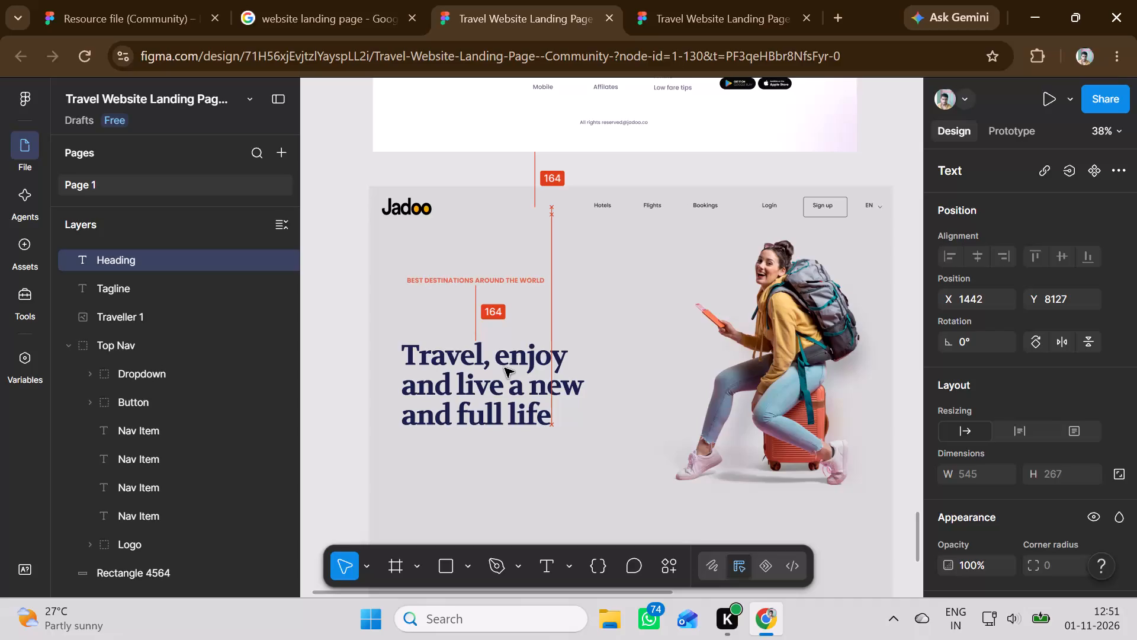
{"action": "left_click_drag", "start_coordinate": [505, 368], "coordinate": [509, 324]}
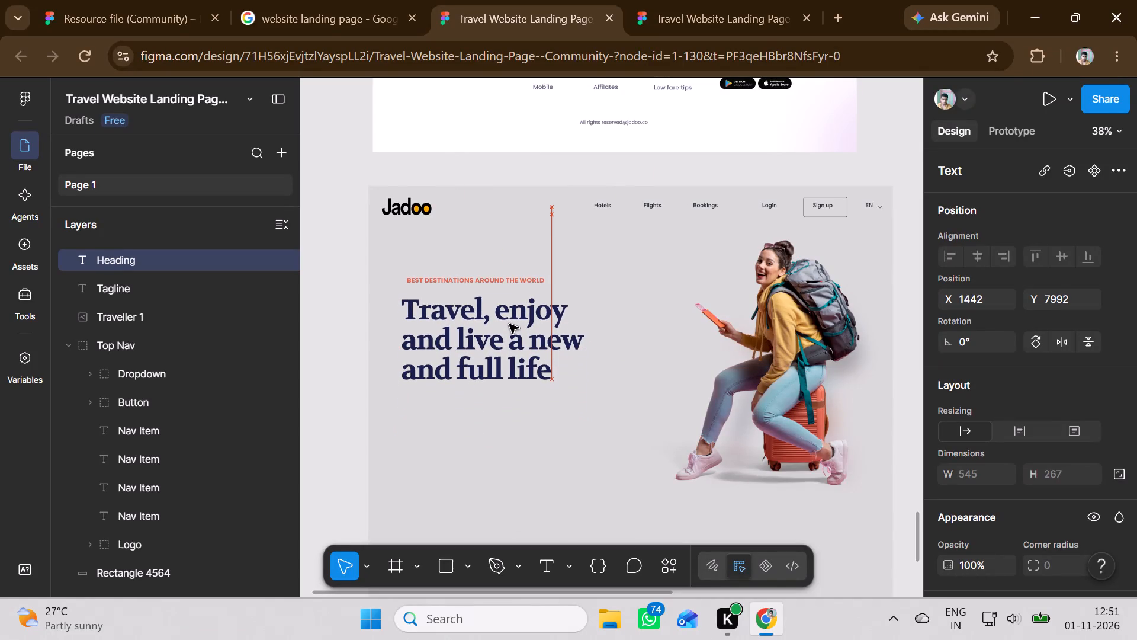
{"action": "left_click_drag", "start_coordinate": [509, 324], "coordinate": [510, 341]}
{"action": "left_click", "coordinate": [589, 240]}
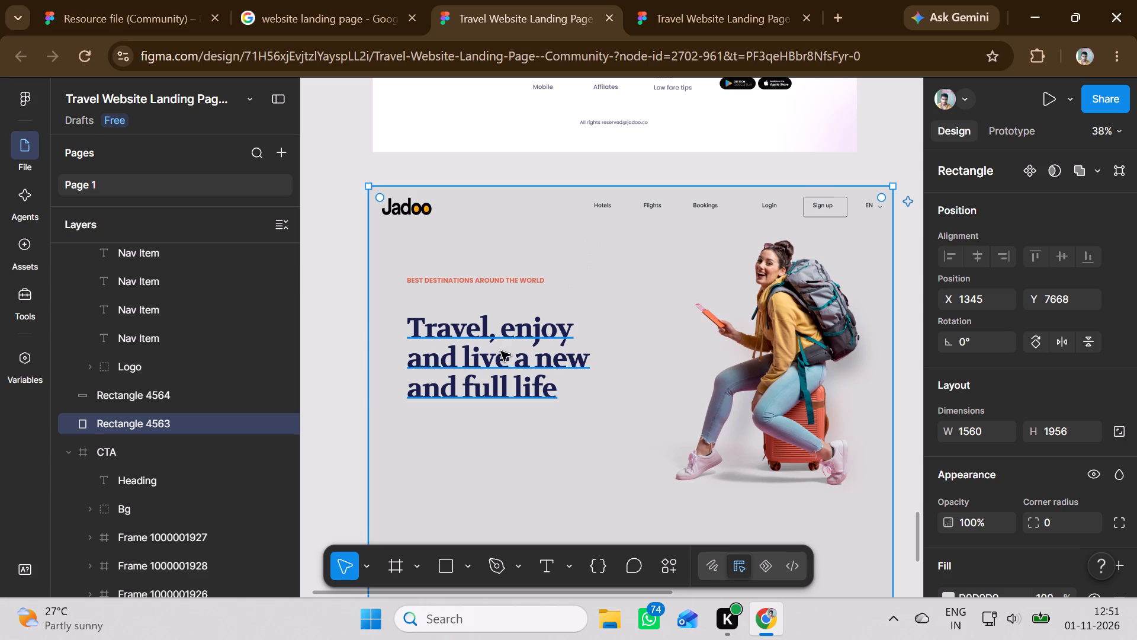
{"action": "left_click", "coordinate": [493, 332]}
{"action": "left_click_drag", "start_coordinate": [491, 352], "coordinate": [494, 335]}
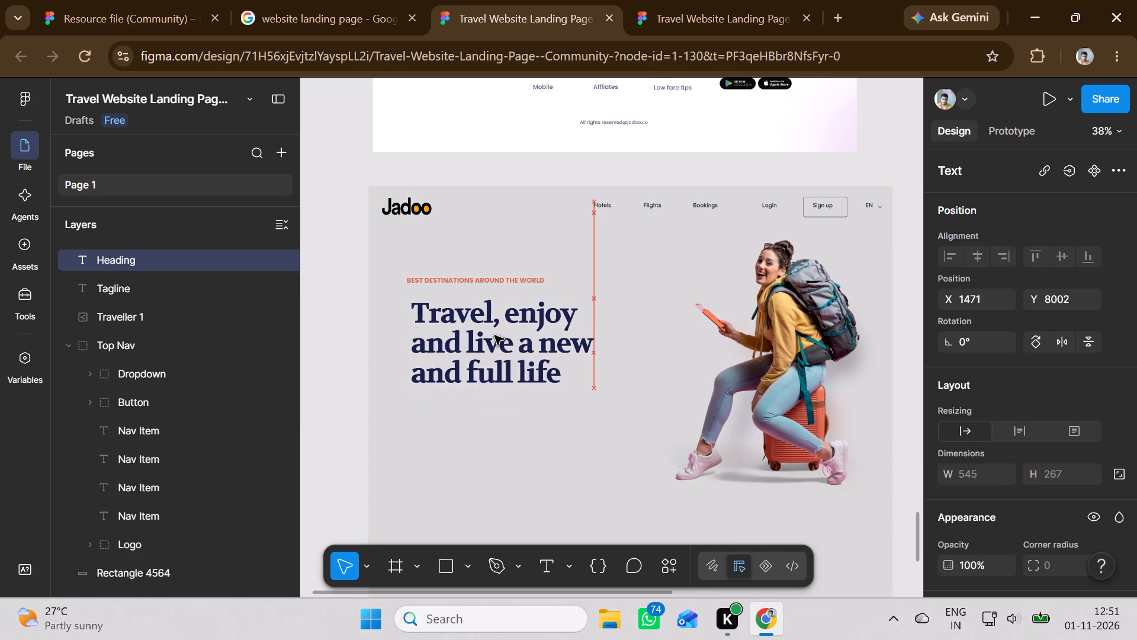
{"action": "left_click_drag", "start_coordinate": [494, 335], "coordinate": [489, 334]}
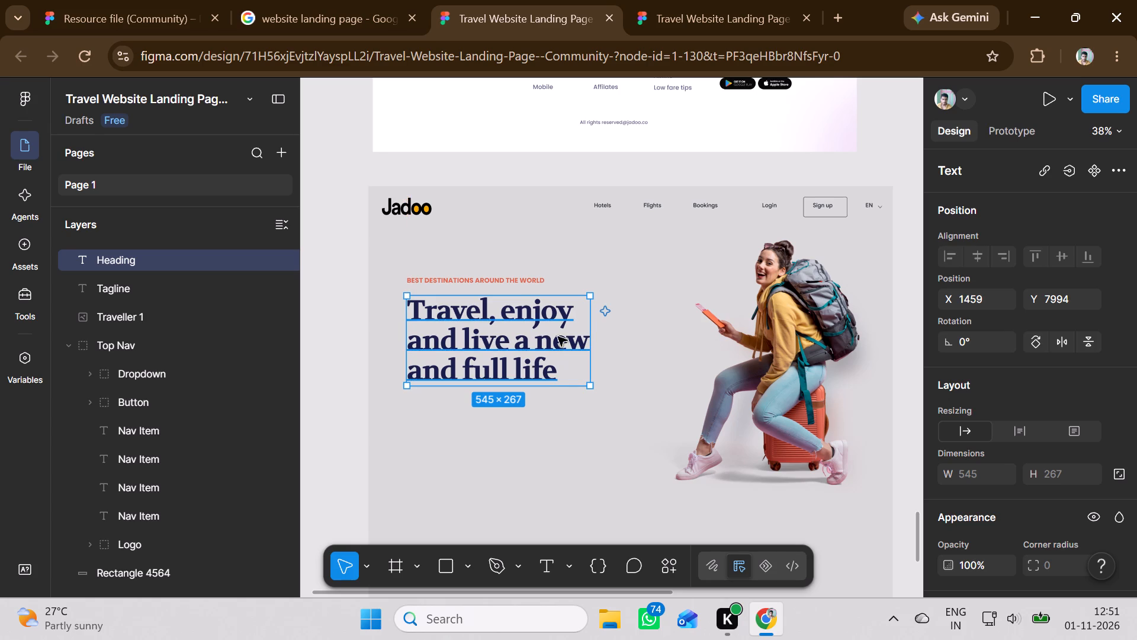
{"action": "left_click", "coordinate": [652, 325]}
{"action": "left_click", "coordinate": [560, 241]}
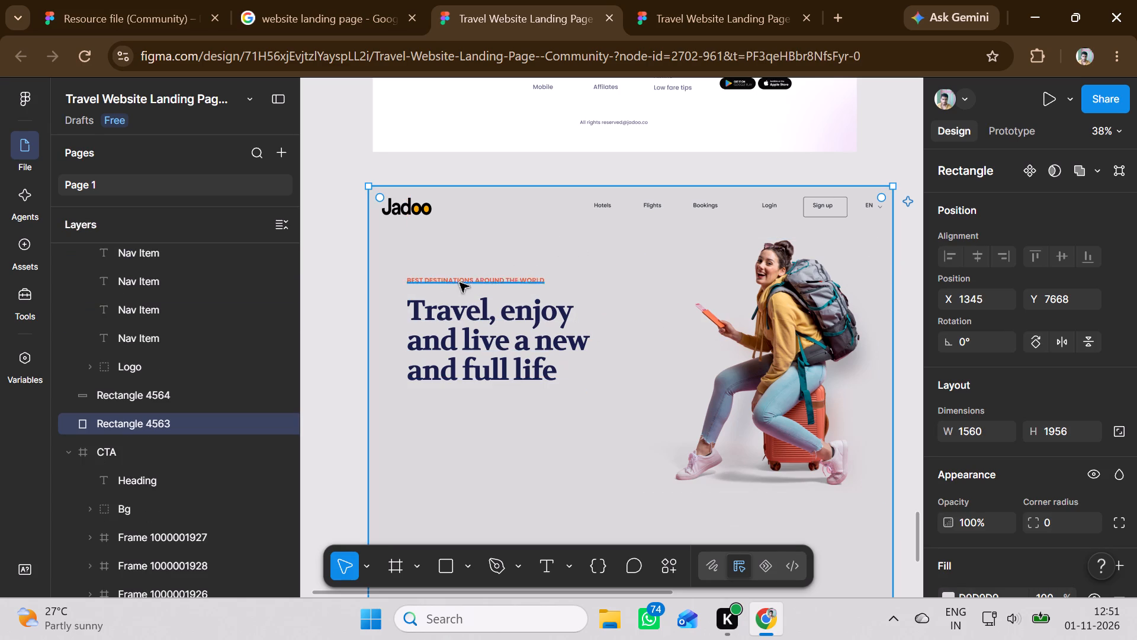
Nudge the hero heading slightly closer to the tagline, keeping the shared edge alignment, to about X 1459, Y 7986.
{"action": "left_click", "coordinate": [441, 322]}
{"action": "left_click", "coordinate": [448, 327]}
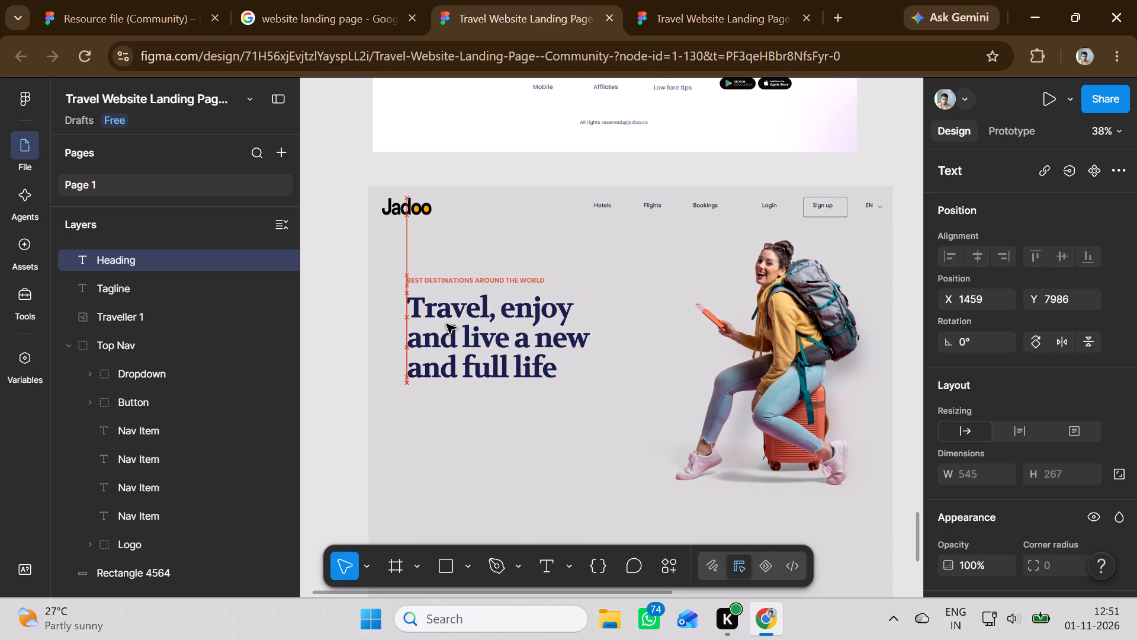
{"action": "left_click", "coordinate": [562, 229]}
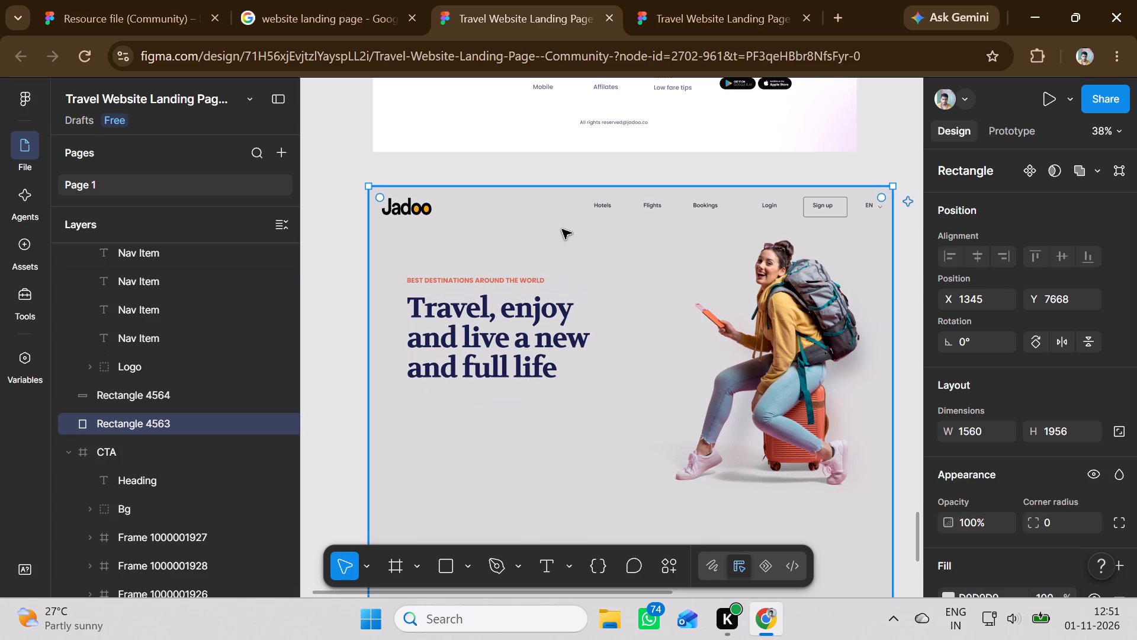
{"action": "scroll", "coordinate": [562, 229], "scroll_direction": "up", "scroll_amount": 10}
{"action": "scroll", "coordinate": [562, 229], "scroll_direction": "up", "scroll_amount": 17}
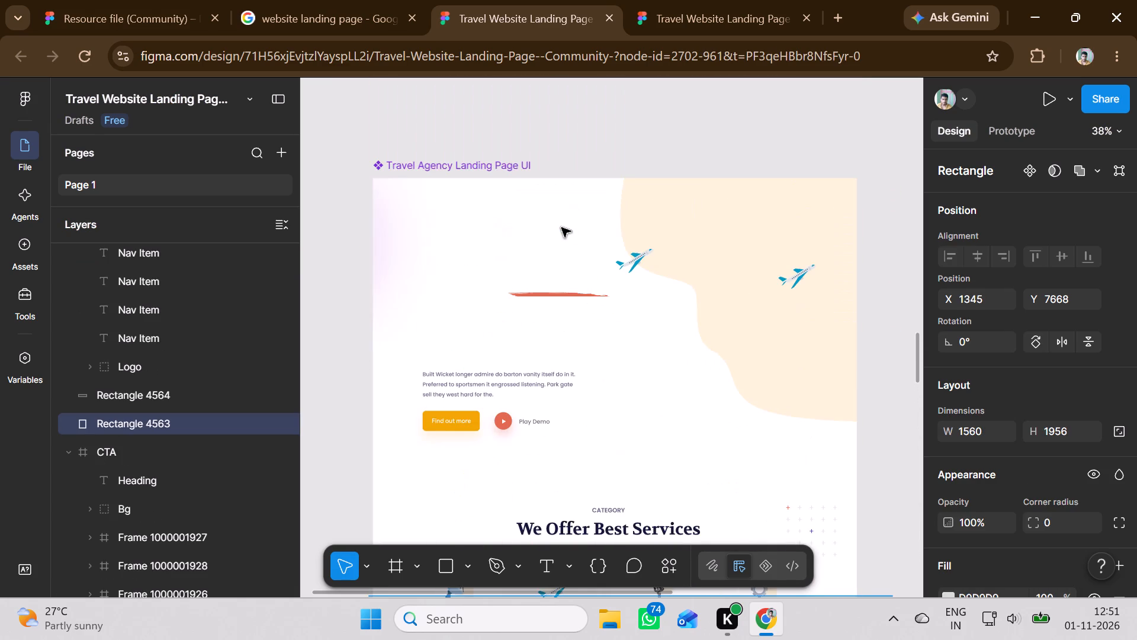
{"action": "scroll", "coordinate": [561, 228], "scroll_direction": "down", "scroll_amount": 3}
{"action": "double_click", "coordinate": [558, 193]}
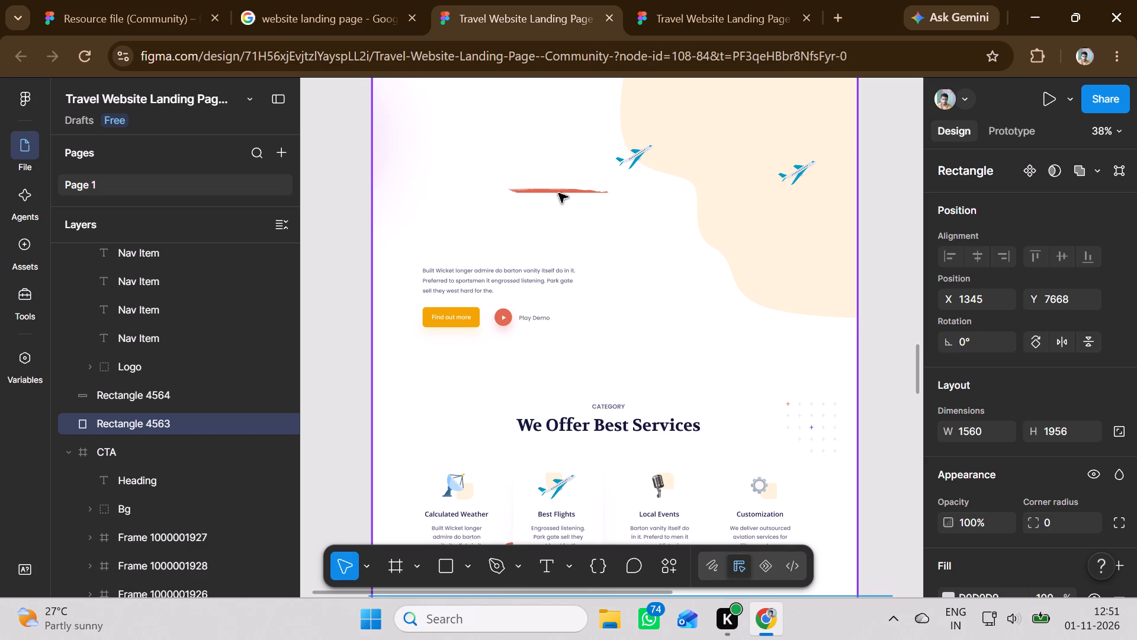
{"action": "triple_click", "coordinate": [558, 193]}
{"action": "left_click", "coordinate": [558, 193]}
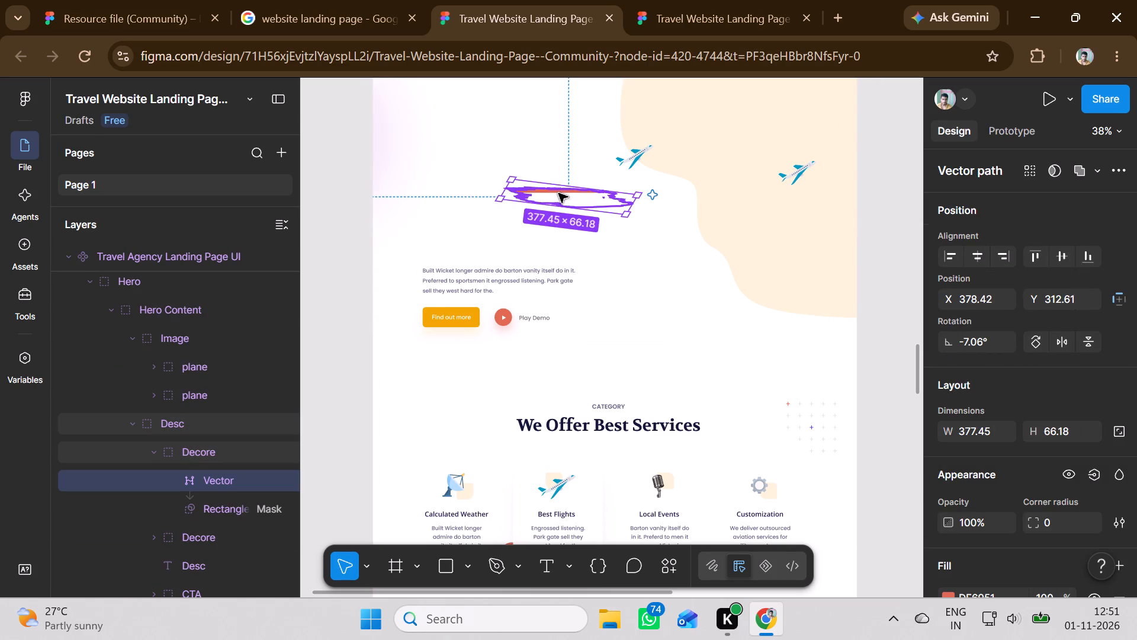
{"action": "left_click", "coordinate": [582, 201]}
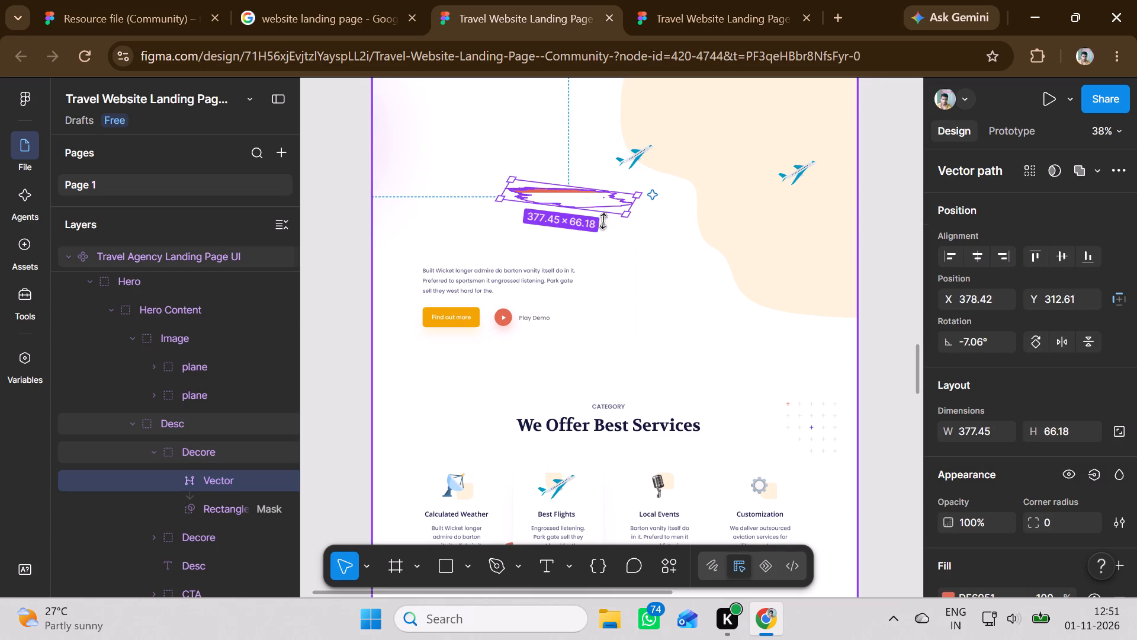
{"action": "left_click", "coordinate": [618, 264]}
Move the peach Decore background shape from the original hero onto the grey rectangle, to about X 2139, Y 7700.
{"action": "triple_click", "coordinate": [725, 195]}
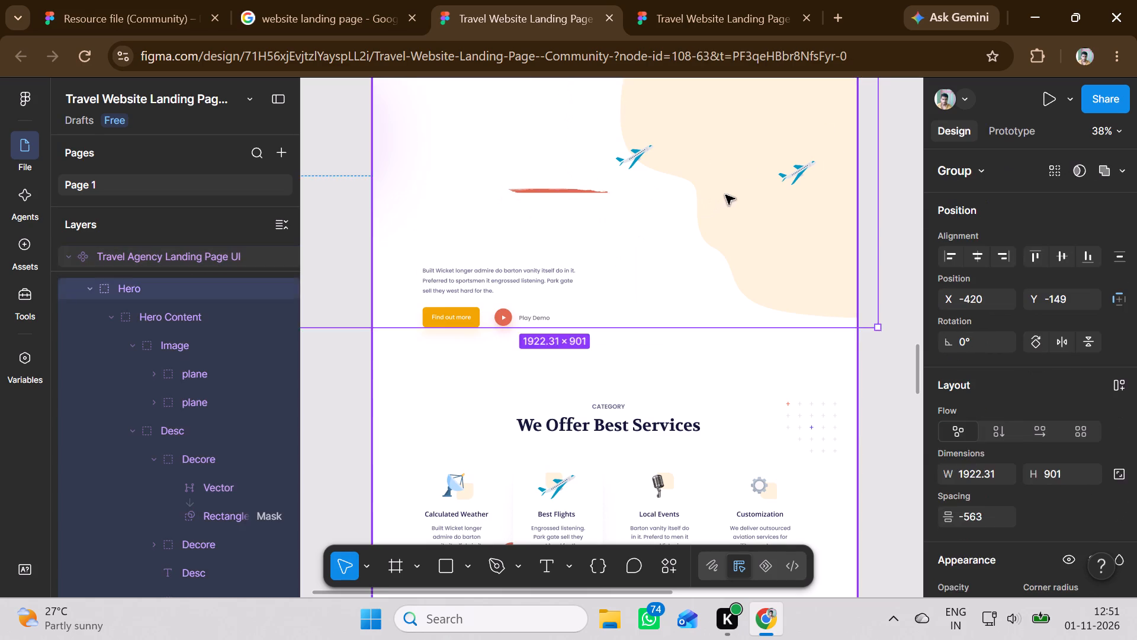
{"action": "double_click", "coordinate": [725, 195]}
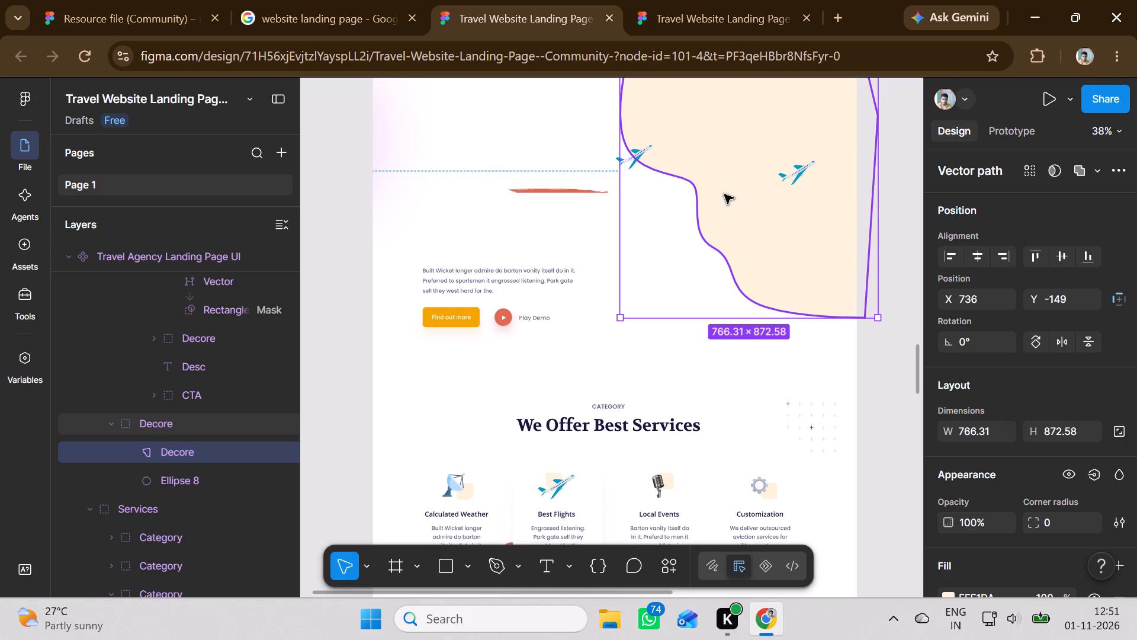
{"action": "scroll", "coordinate": [875, 345], "scroll_direction": "up", "scroll_amount": 8}
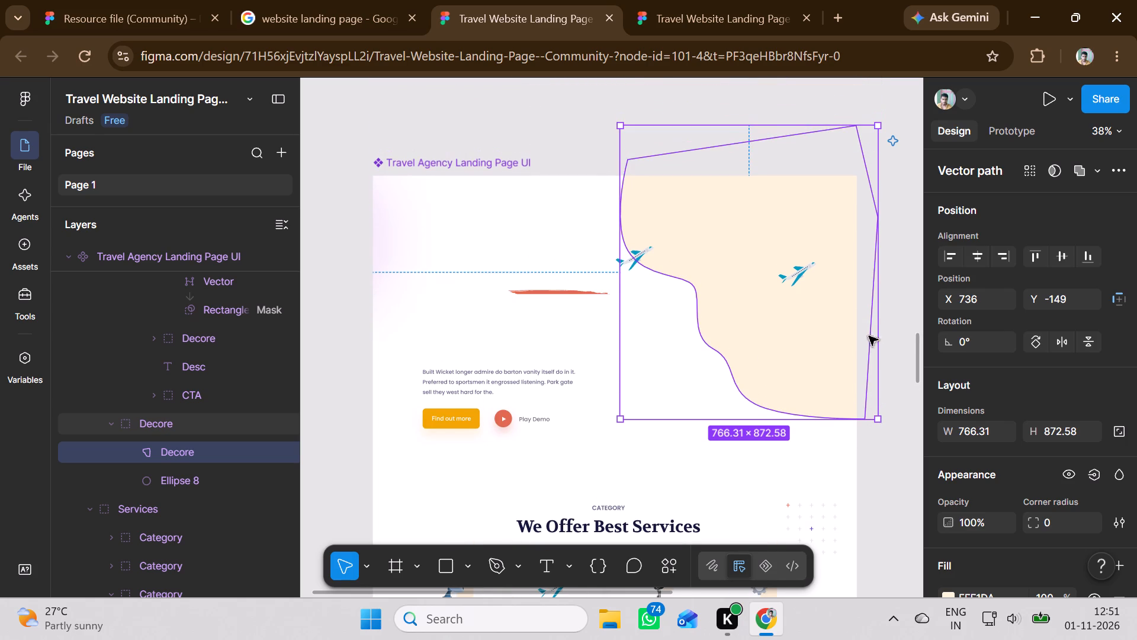
{"action": "left_click_drag", "start_coordinate": [770, 292], "coordinate": [785, 296]}
{"action": "scroll", "coordinate": [770, 292], "scroll_direction": "down", "scroll_amount": 5}
{"action": "scroll", "coordinate": [775, 292], "scroll_direction": "up", "scroll_amount": 1}
{"action": "scroll", "coordinate": [778, 292], "scroll_direction": "down", "scroll_amount": 11}
{"action": "scroll", "coordinate": [785, 292], "scroll_direction": "up", "scroll_amount": 1}
{"action": "scroll", "coordinate": [785, 292], "scroll_direction": "down", "scroll_amount": 18}
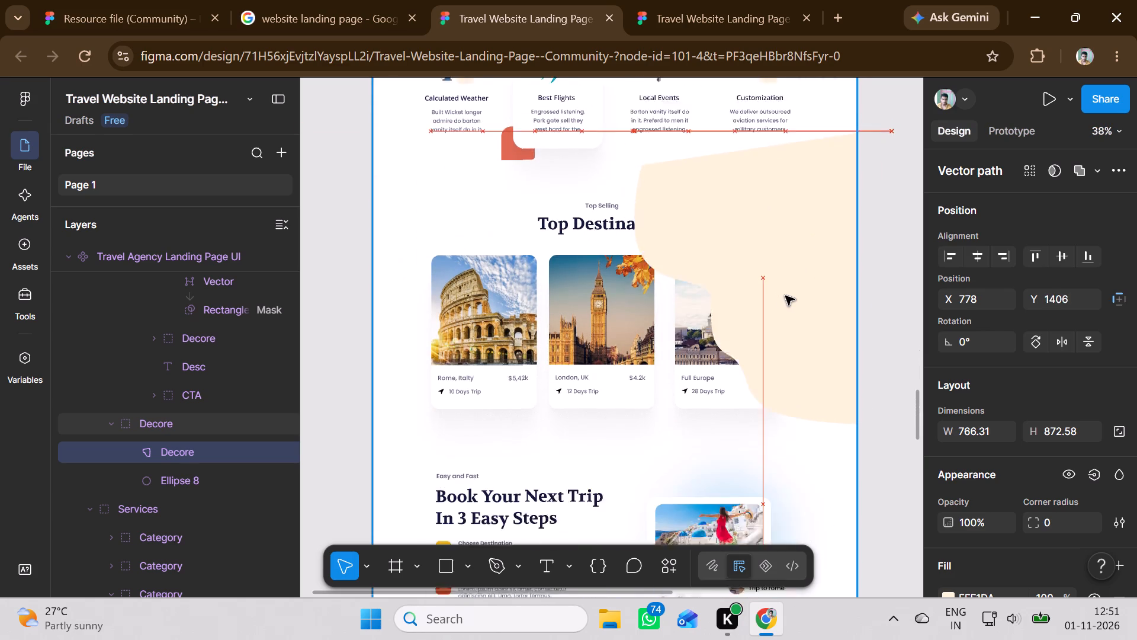
{"action": "left_click_drag", "start_coordinate": [785, 296], "coordinate": [785, 296]}
{"action": "scroll", "coordinate": [785, 296], "scroll_direction": "down", "scroll_amount": 11}
{"action": "scroll", "coordinate": [785, 296], "scroll_direction": "down", "scroll_amount": 20}
{"action": "scroll", "coordinate": [785, 296], "scroll_direction": "down", "scroll_amount": 17}
{"action": "scroll", "coordinate": [785, 296], "scroll_direction": "down", "scroll_amount": 8}
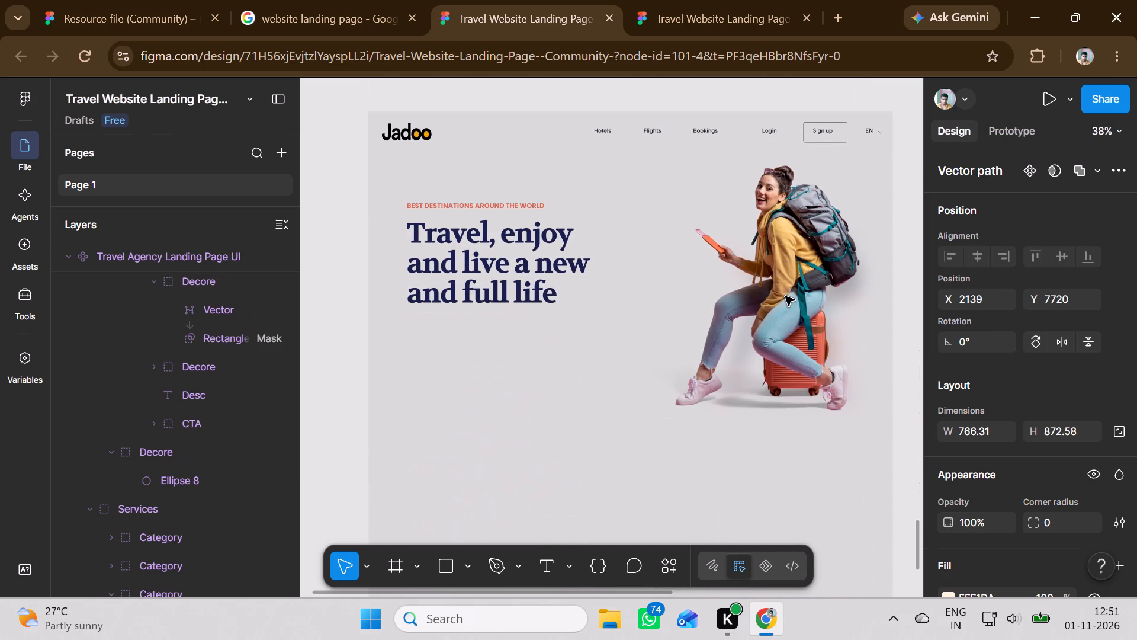
{"action": "left_click_drag", "start_coordinate": [785, 296], "coordinate": [789, 287]}
Bring the peach Decore shape to the front, above the grey rectangle.
{"action": "right_click", "coordinate": [682, 216]}
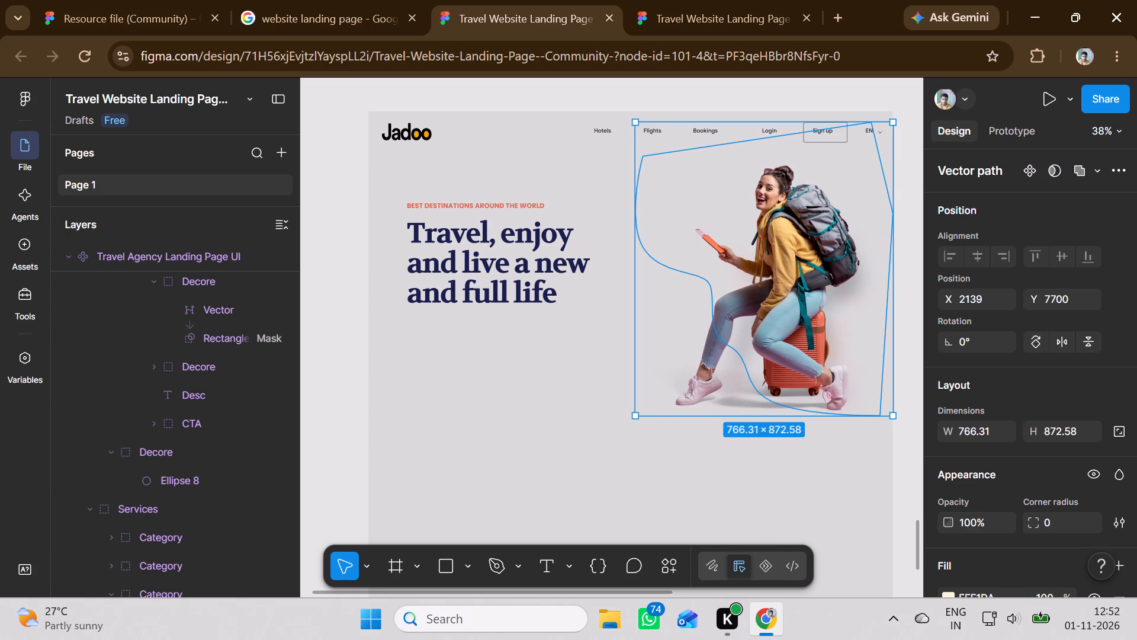
{"action": "left_click", "coordinate": [719, 313]}
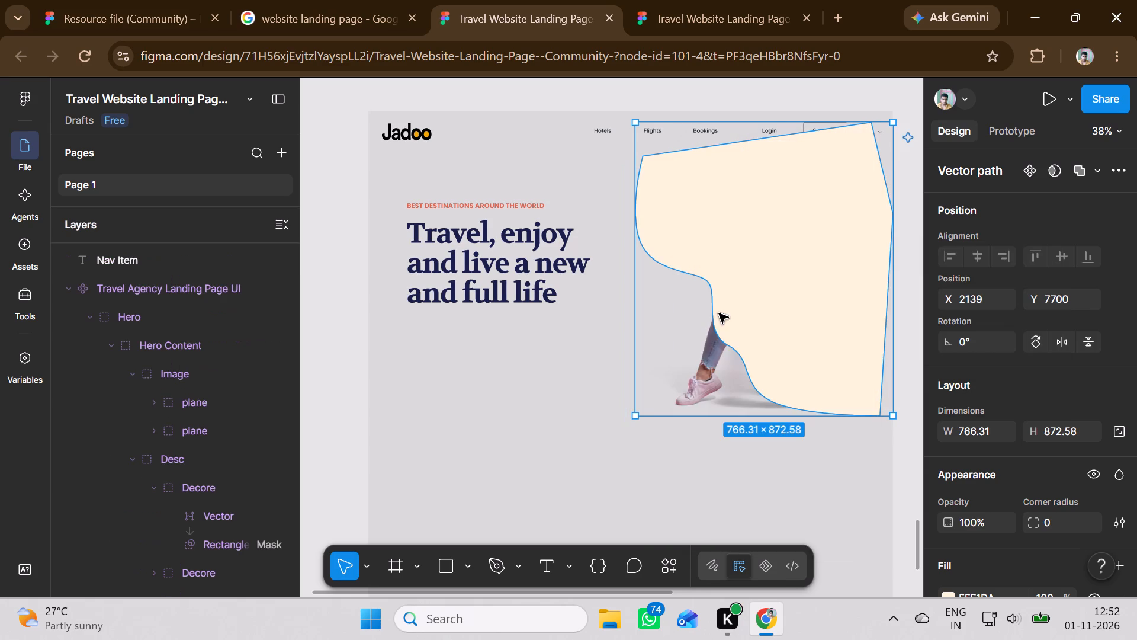
Bring the traveller image to the front, above the peach Decore shape.
{"action": "left_click", "coordinate": [708, 353]}
{"action": "left_click", "coordinate": [709, 364]}
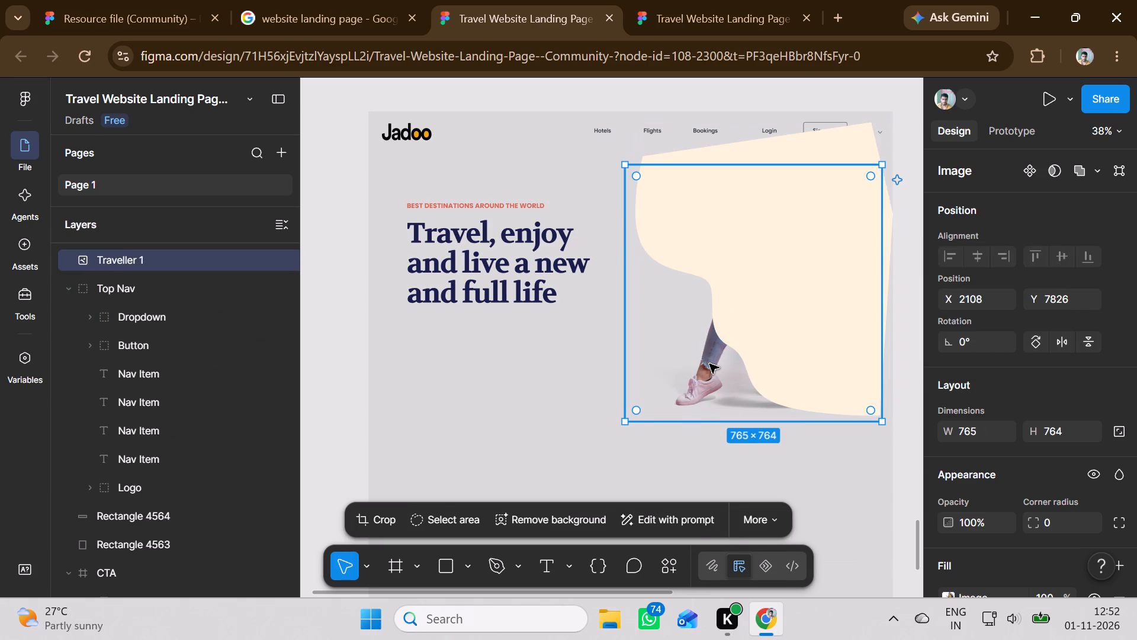
{"action": "right_click", "coordinate": [709, 364]}
{"action": "left_click", "coordinate": [749, 319]}
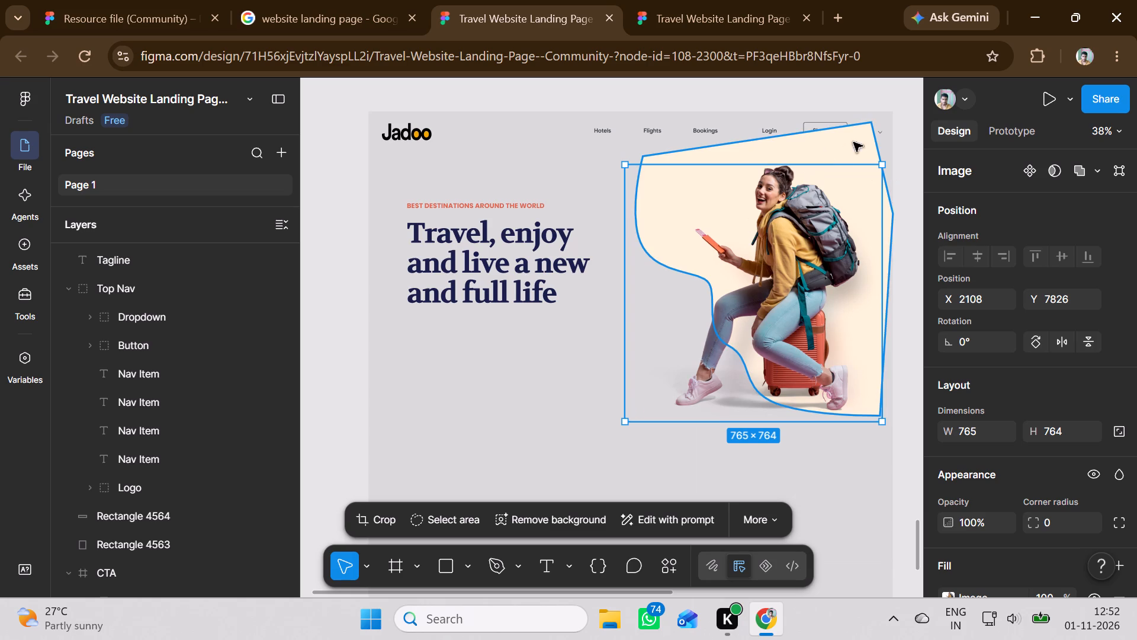
Position the peach Decore shape behind the traveller, flush with the grey rectangle's top edge, at about X 2197, Y 7668.
{"action": "left_click", "coordinate": [853, 142]}
{"action": "left_click_drag", "start_coordinate": [854, 144], "coordinate": [854, 163]}
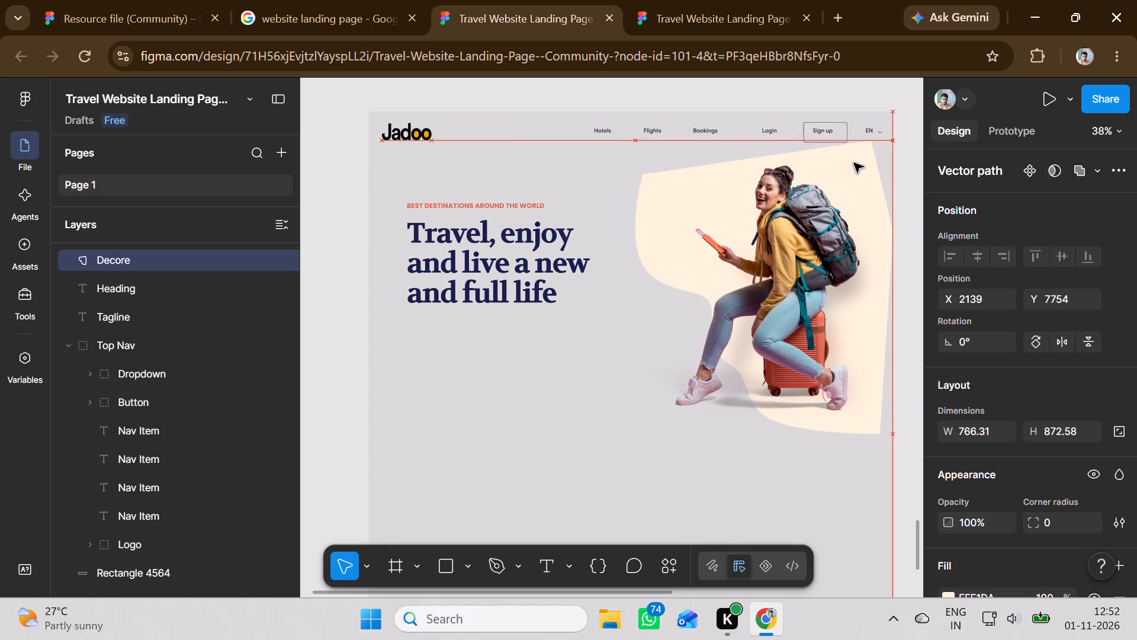
{"action": "left_click_drag", "start_coordinate": [854, 163], "coordinate": [876, 130]}
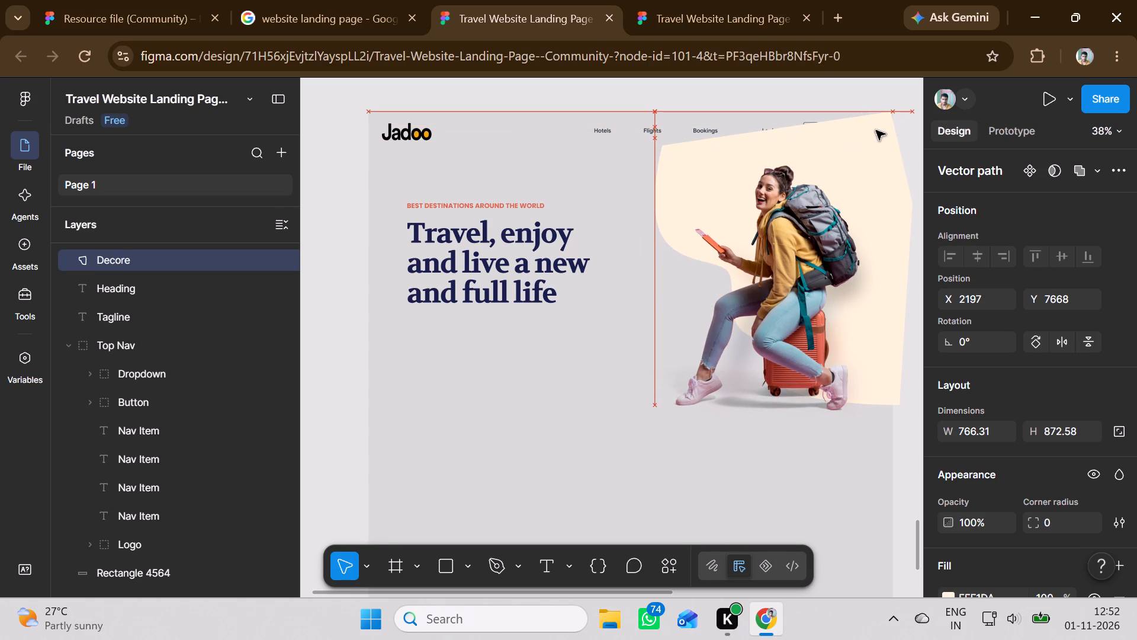
{"action": "left_click_drag", "start_coordinate": [876, 130], "coordinate": [870, 137]}
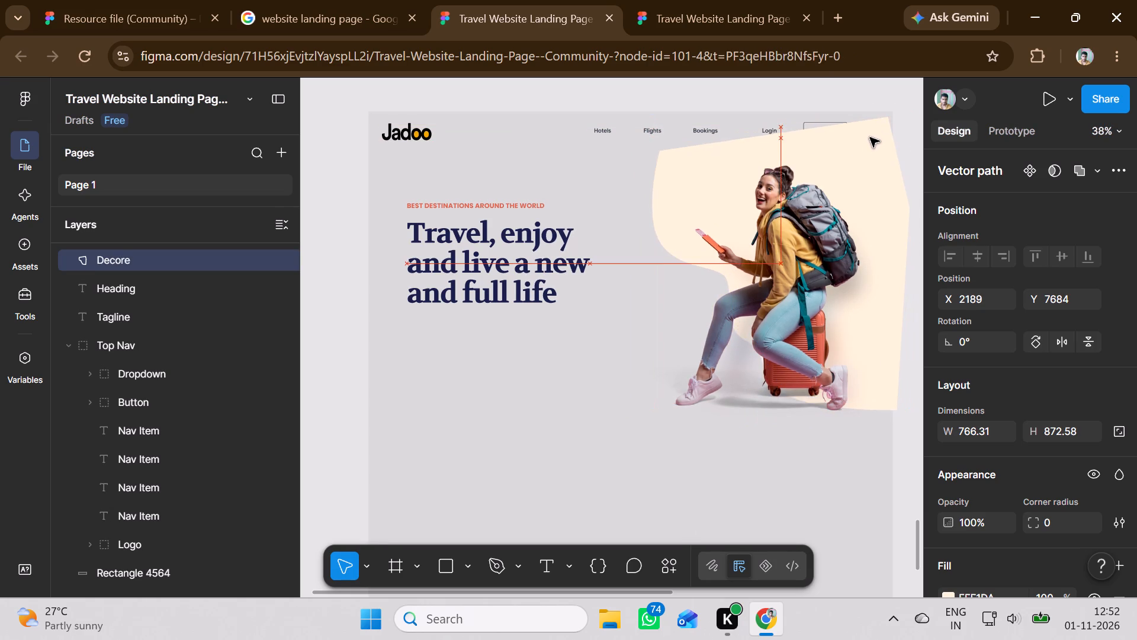
{"action": "left_click_drag", "start_coordinate": [870, 137], "coordinate": [873, 132]}
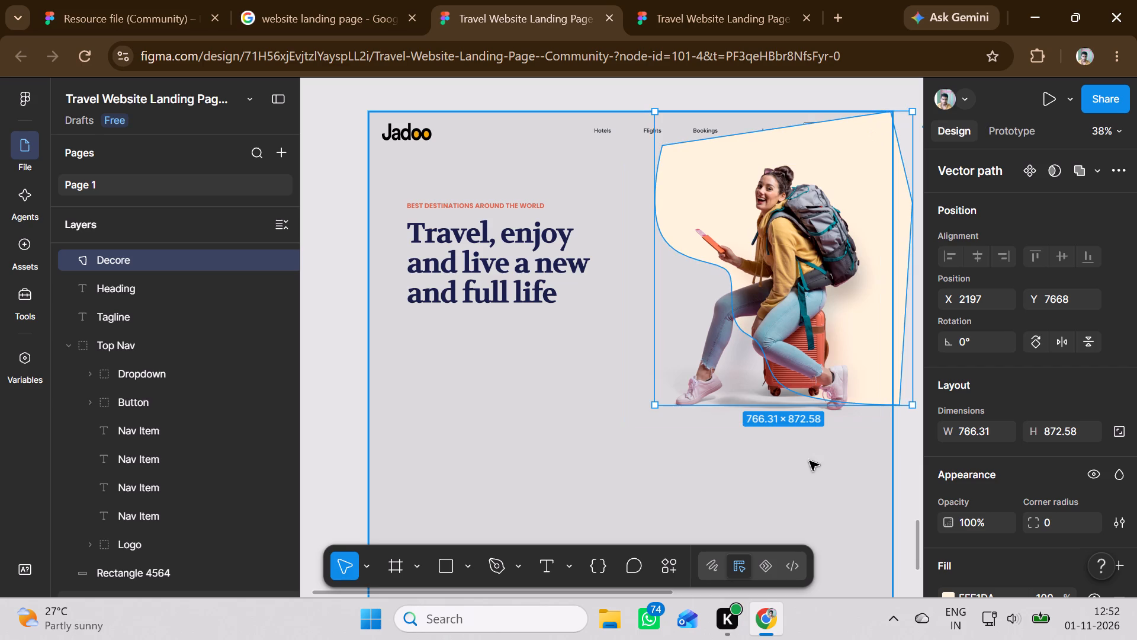
{"action": "left_click", "coordinate": [815, 479]}
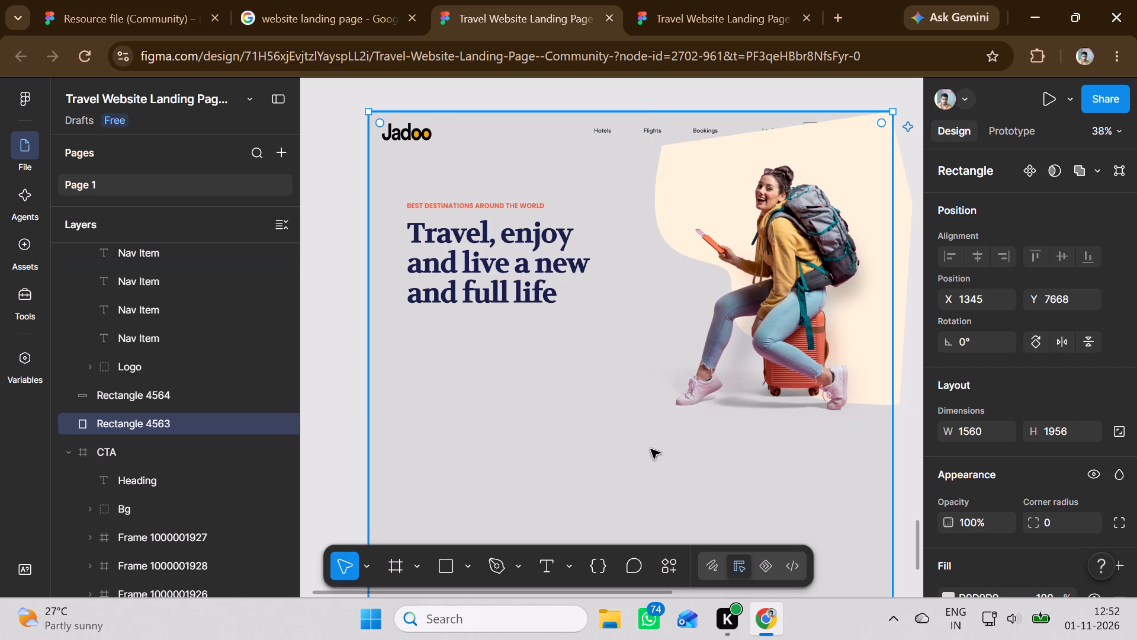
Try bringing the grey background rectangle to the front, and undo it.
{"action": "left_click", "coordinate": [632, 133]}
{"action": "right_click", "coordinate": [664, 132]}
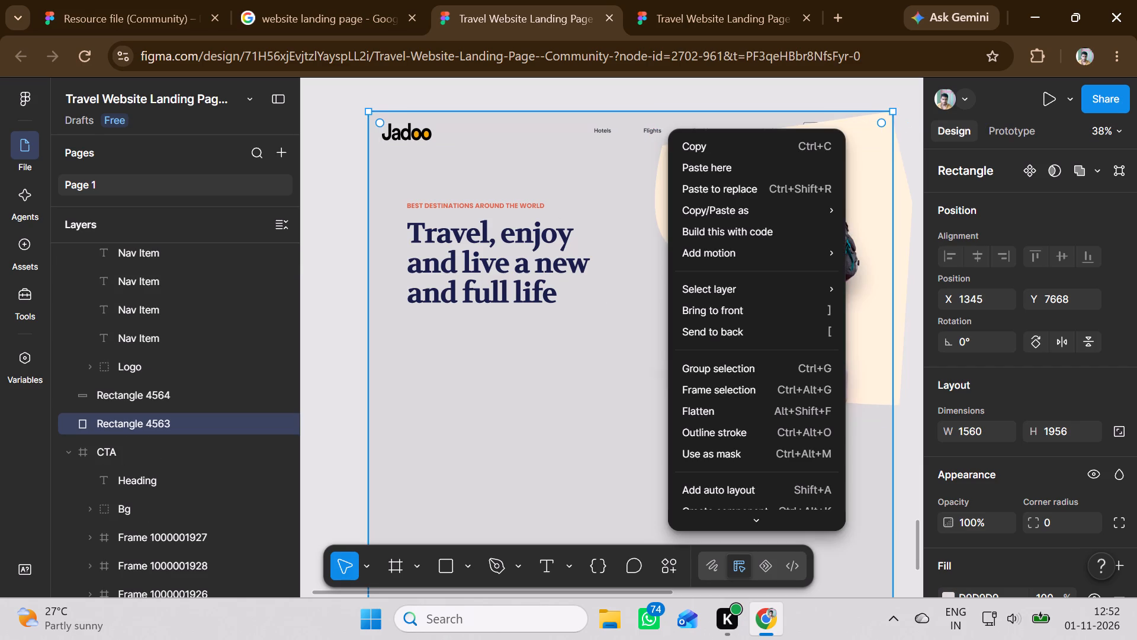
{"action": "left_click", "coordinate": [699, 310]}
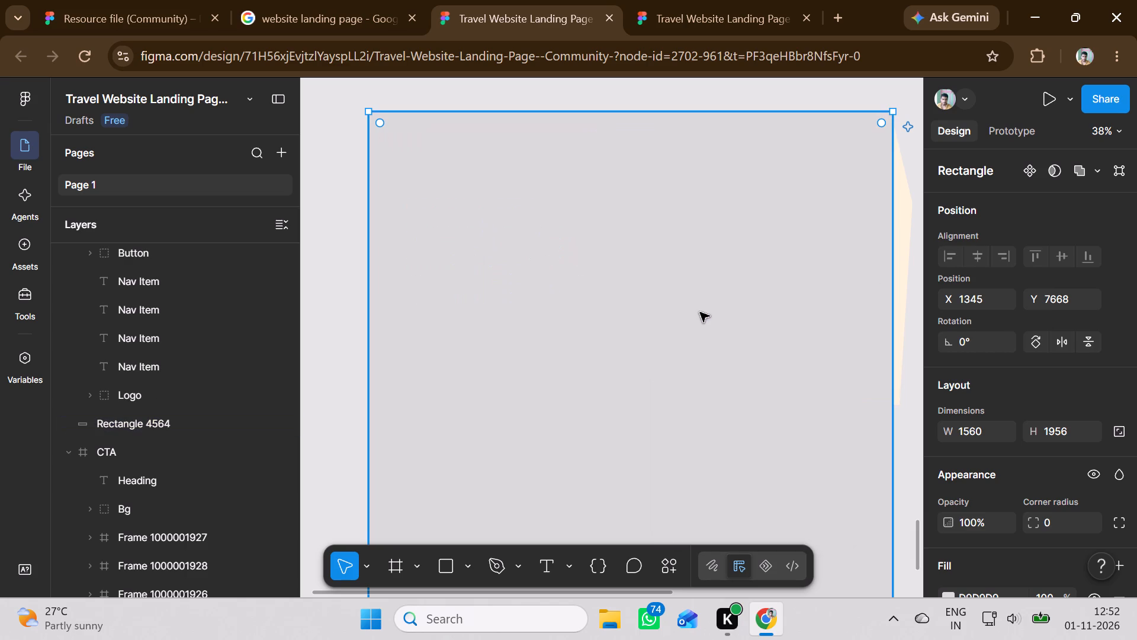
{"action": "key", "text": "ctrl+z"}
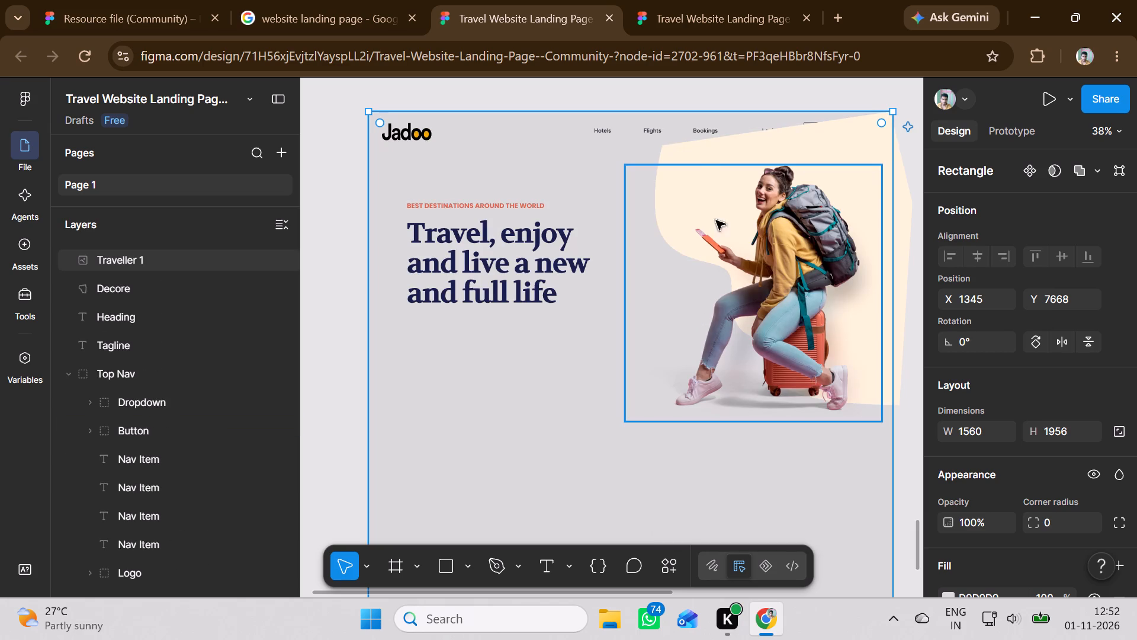
Bring the Top Nav group to the front, above the peach Decore shape.
{"action": "left_click", "coordinate": [676, 131]}
{"action": "left_click", "coordinate": [625, 131]}
{"action": "left_click", "coordinate": [614, 133]}
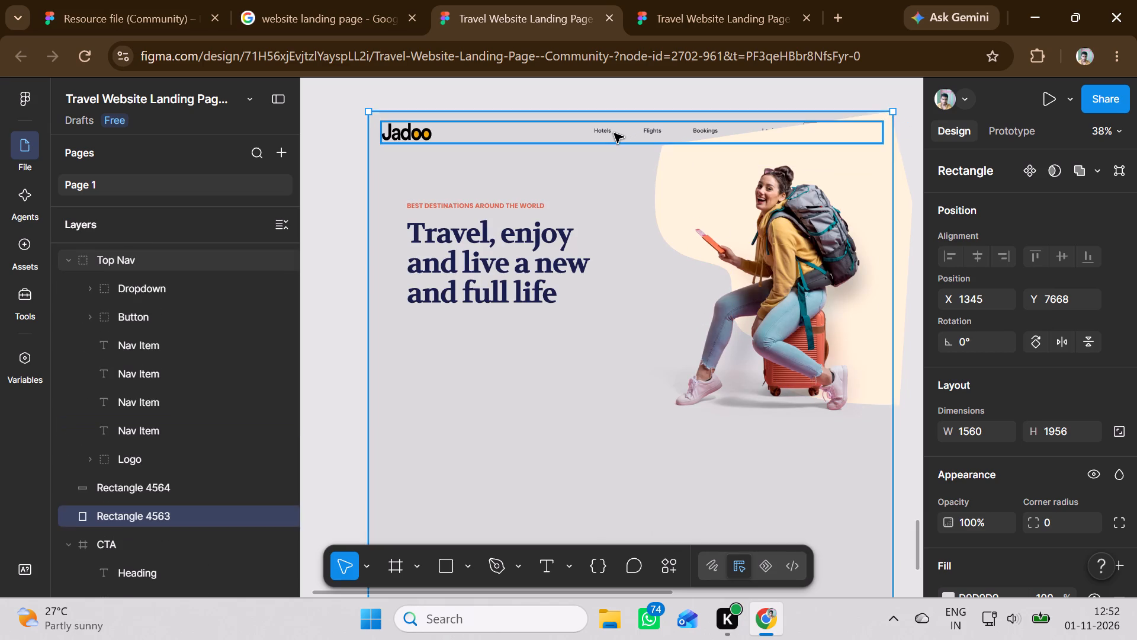
{"action": "right_click", "coordinate": [614, 133]}
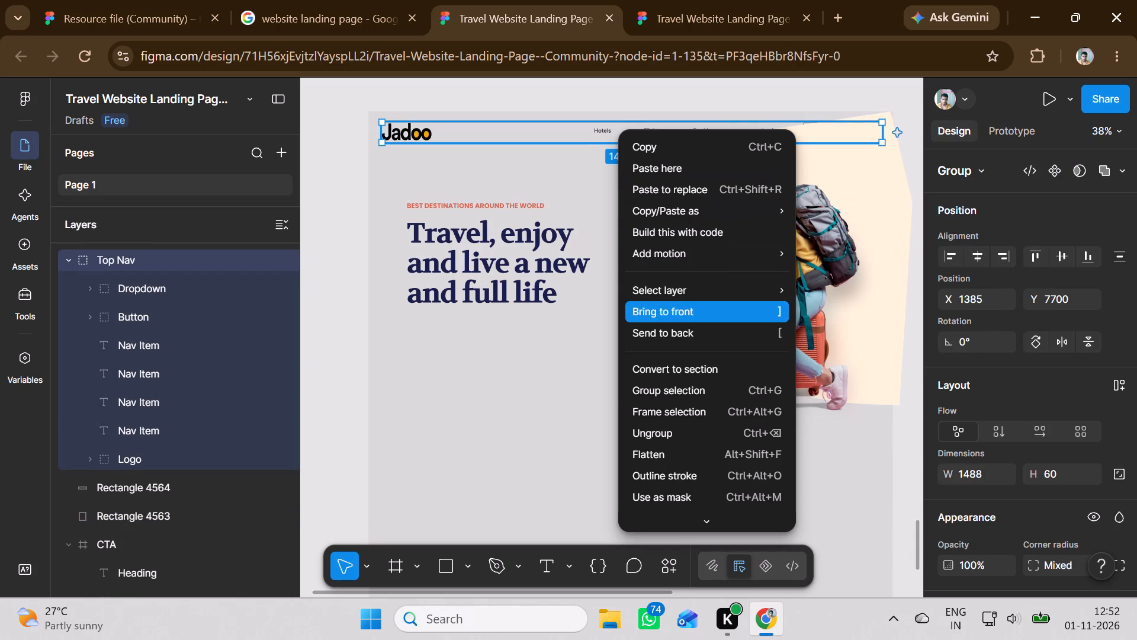
{"action": "left_click", "coordinate": [649, 312]}
{"action": "left_click", "coordinate": [575, 437]}
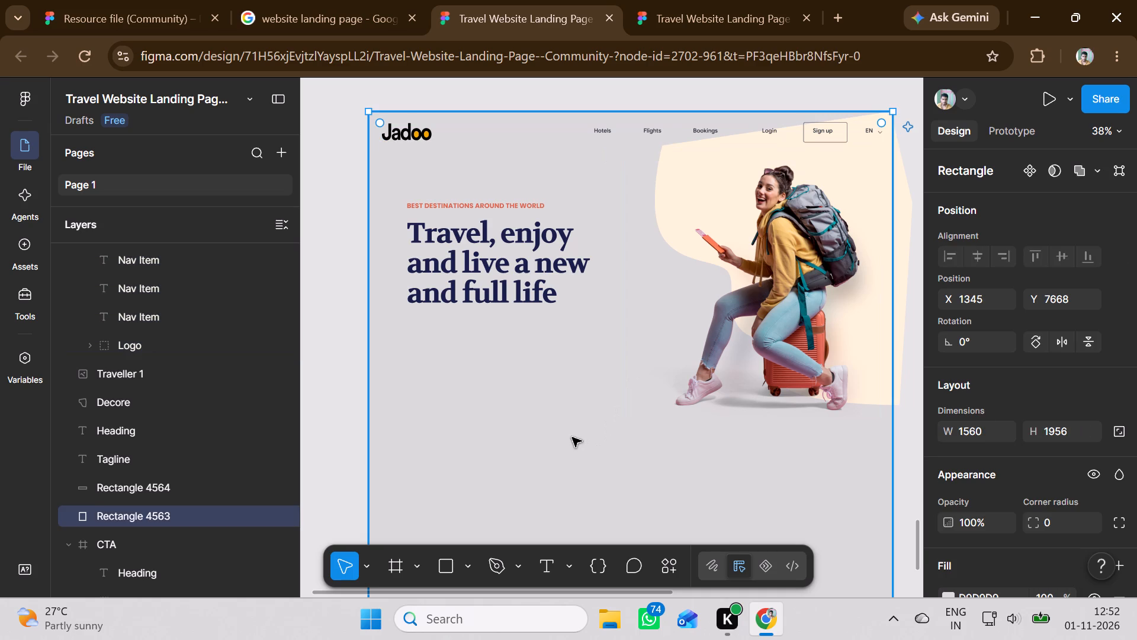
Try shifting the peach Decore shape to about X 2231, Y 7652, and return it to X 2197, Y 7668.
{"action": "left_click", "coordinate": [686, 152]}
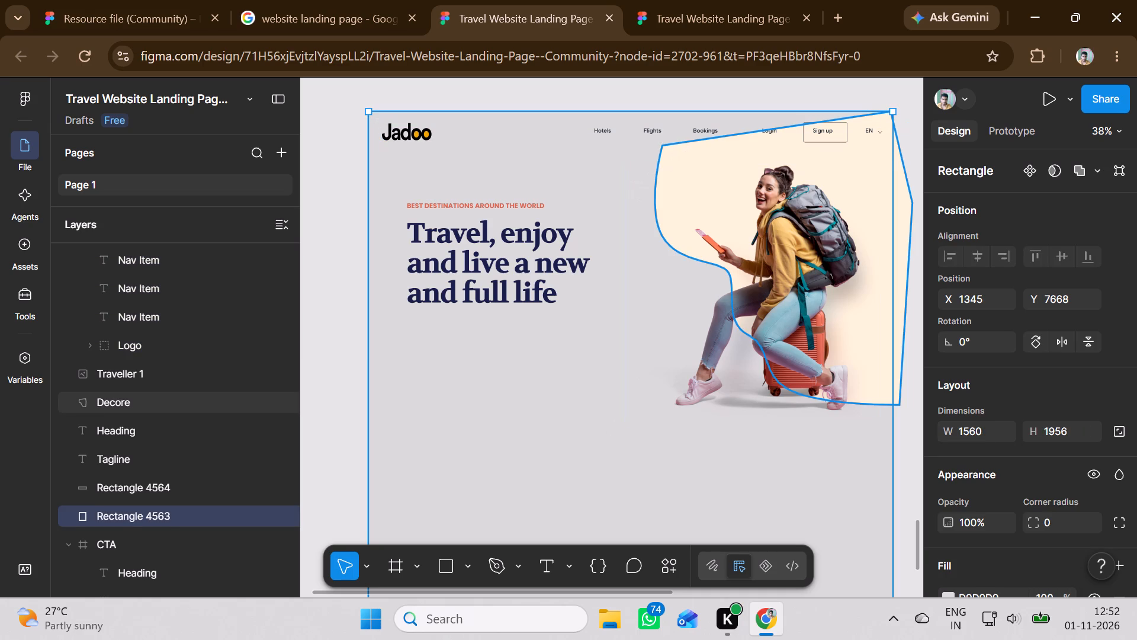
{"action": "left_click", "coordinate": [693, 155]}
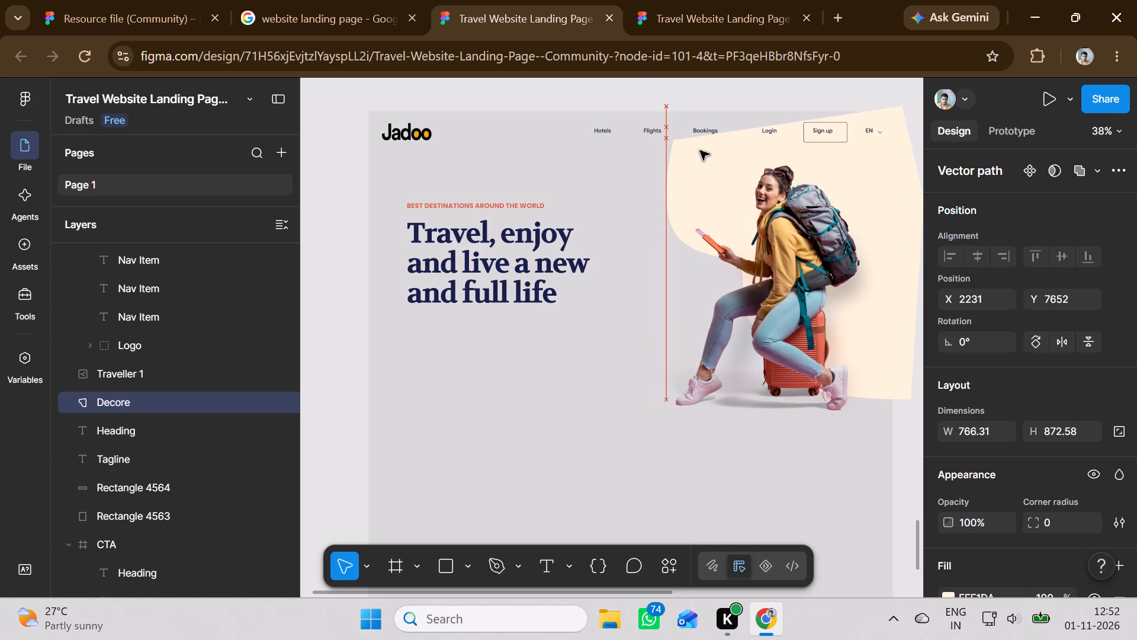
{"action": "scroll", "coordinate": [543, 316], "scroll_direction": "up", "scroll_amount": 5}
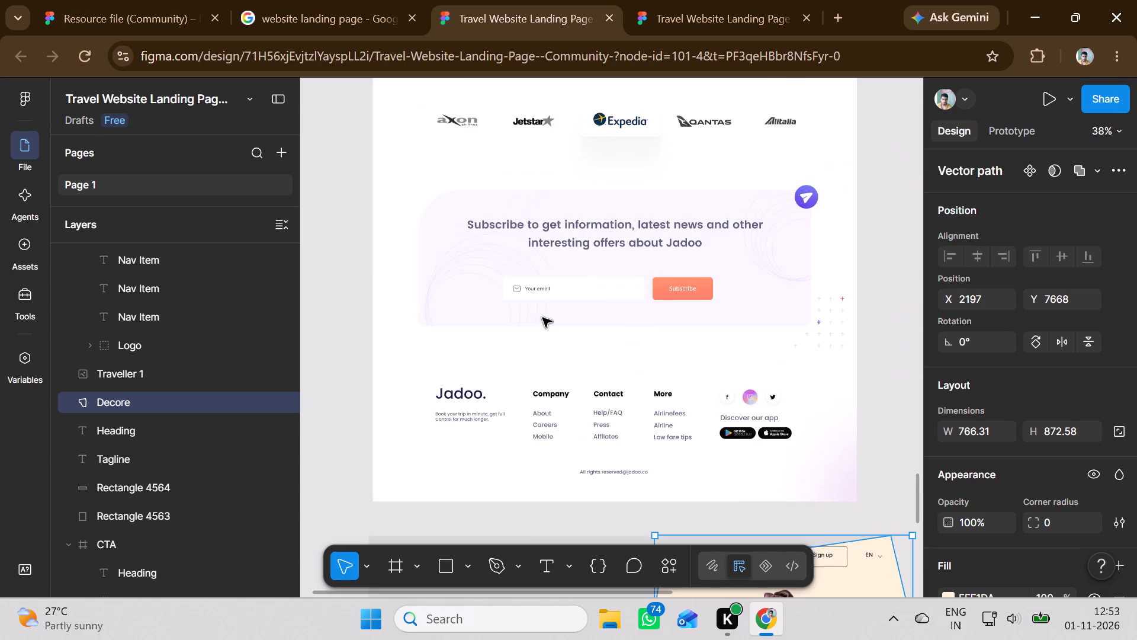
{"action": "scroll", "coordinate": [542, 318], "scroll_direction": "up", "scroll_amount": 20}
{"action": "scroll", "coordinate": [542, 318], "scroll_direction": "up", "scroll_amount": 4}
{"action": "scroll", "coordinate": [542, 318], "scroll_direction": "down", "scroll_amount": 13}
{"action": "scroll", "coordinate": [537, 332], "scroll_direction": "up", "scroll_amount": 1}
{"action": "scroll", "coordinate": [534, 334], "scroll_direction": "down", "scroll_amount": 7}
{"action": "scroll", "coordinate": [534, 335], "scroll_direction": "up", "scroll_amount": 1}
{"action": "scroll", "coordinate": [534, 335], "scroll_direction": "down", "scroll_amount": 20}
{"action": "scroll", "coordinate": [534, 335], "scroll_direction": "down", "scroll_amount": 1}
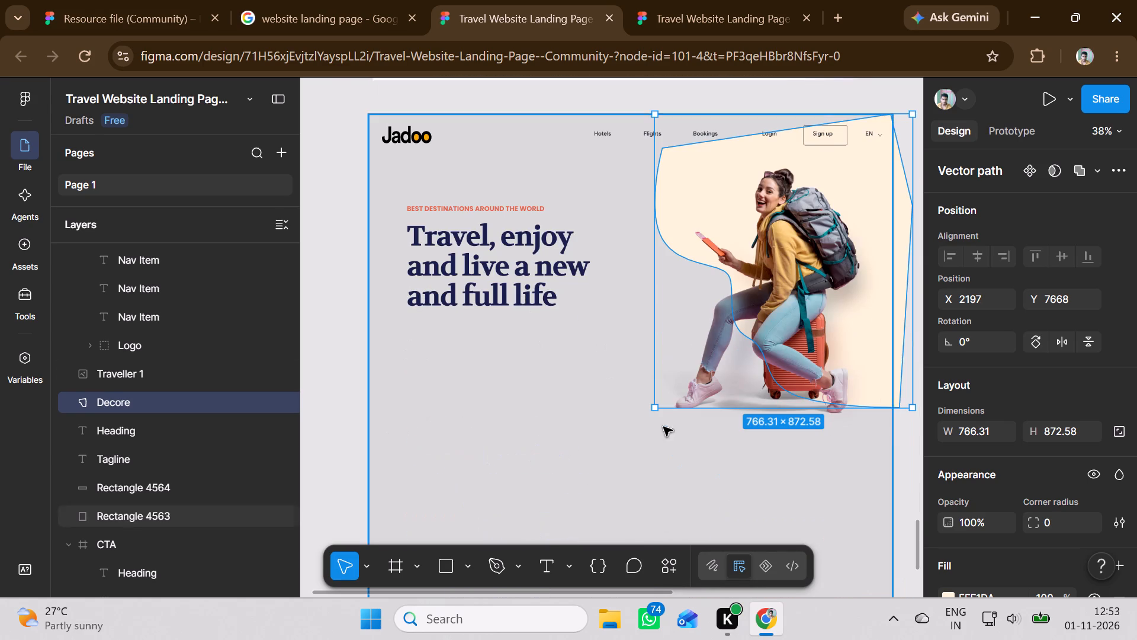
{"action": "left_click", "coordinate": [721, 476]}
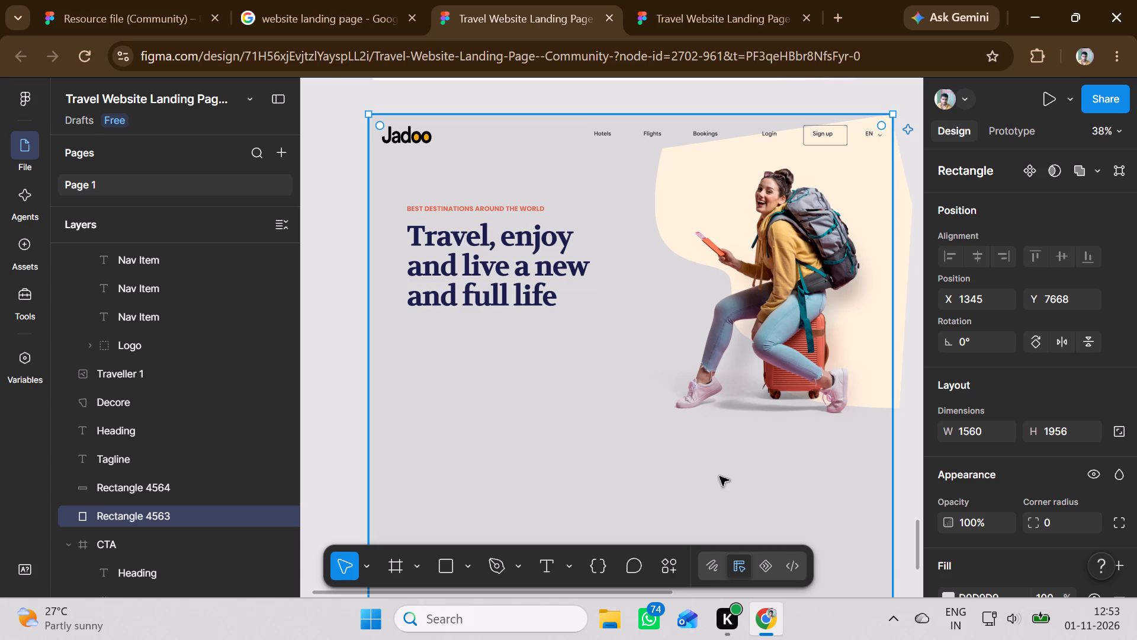
Resize the peach Decore shape behind the traveller to about 782 × 832 from its lower-left corner.
{"action": "left_click", "coordinate": [708, 212]}
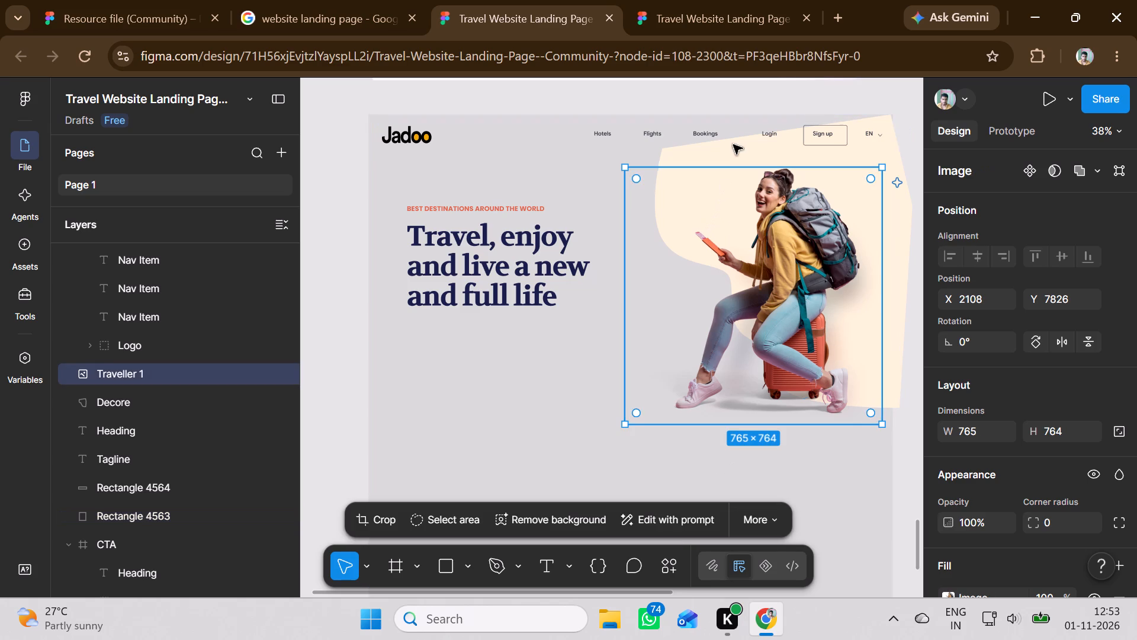
{"action": "left_click", "coordinate": [735, 149]}
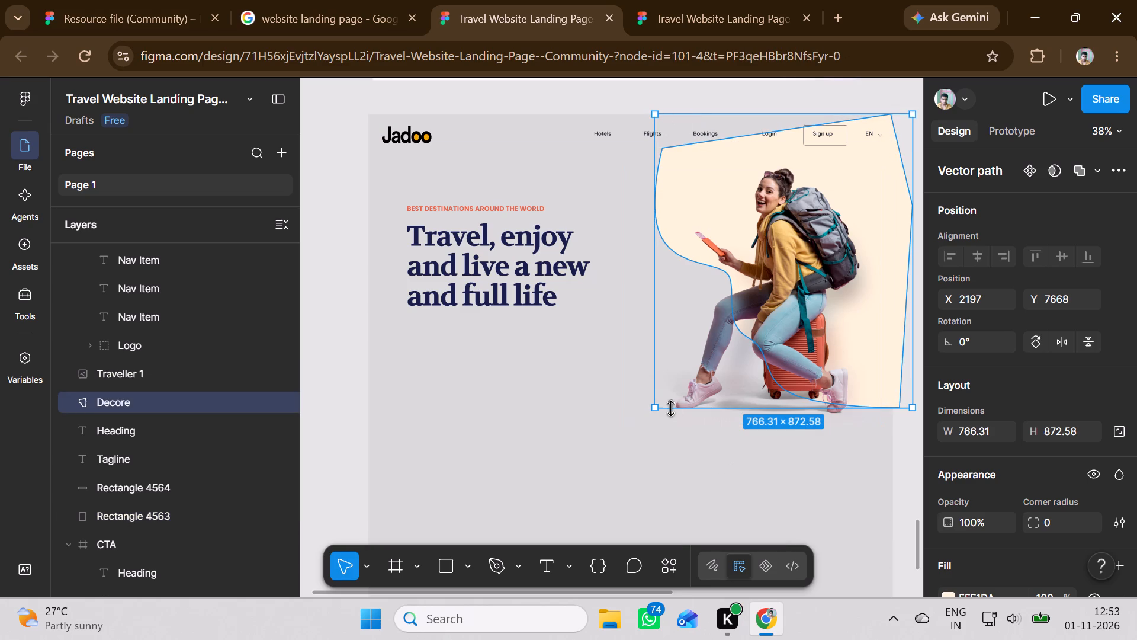
{"action": "left_click_drag", "start_coordinate": [654, 406], "coordinate": [648, 392]}
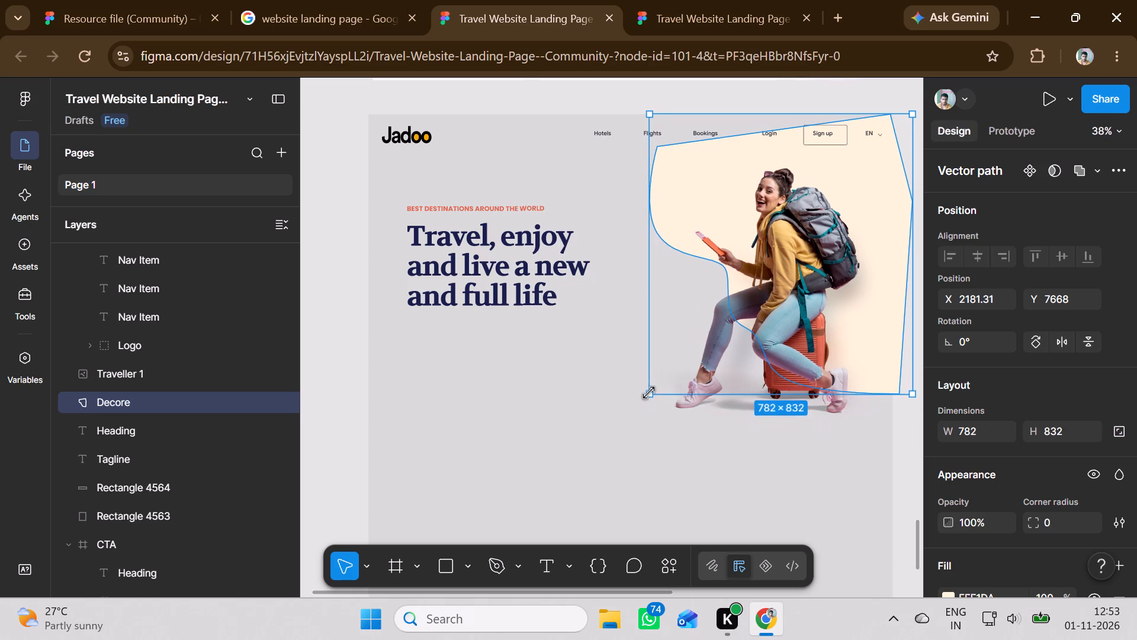
Resize the peach Decore shape behind the traveller to about 994 × 642 from its lower-left corner.
{"action": "left_click_drag", "start_coordinate": [648, 392], "coordinate": [628, 306]}
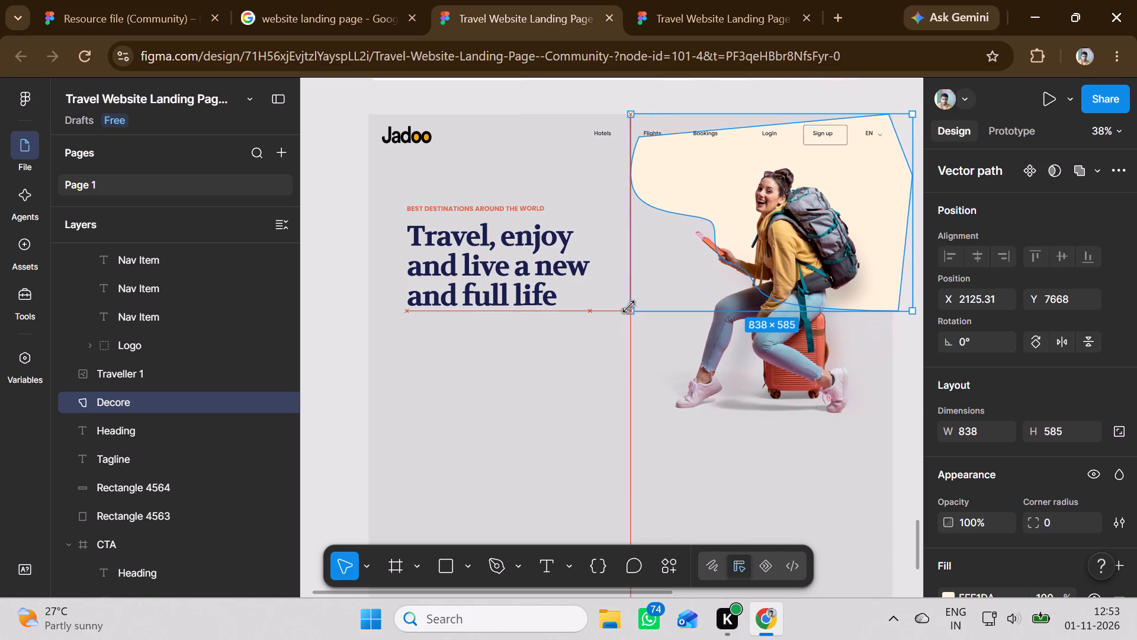
{"action": "left_click_drag", "start_coordinate": [628, 306], "coordinate": [648, 167]}
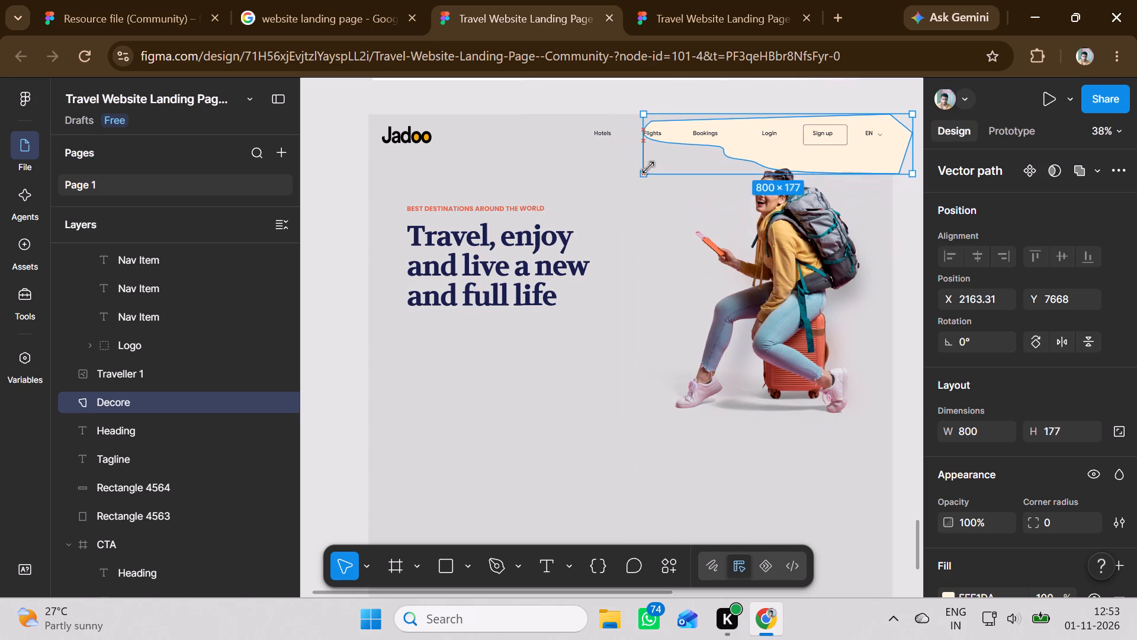
{"action": "left_click_drag", "start_coordinate": [648, 167], "coordinate": [553, 383]}
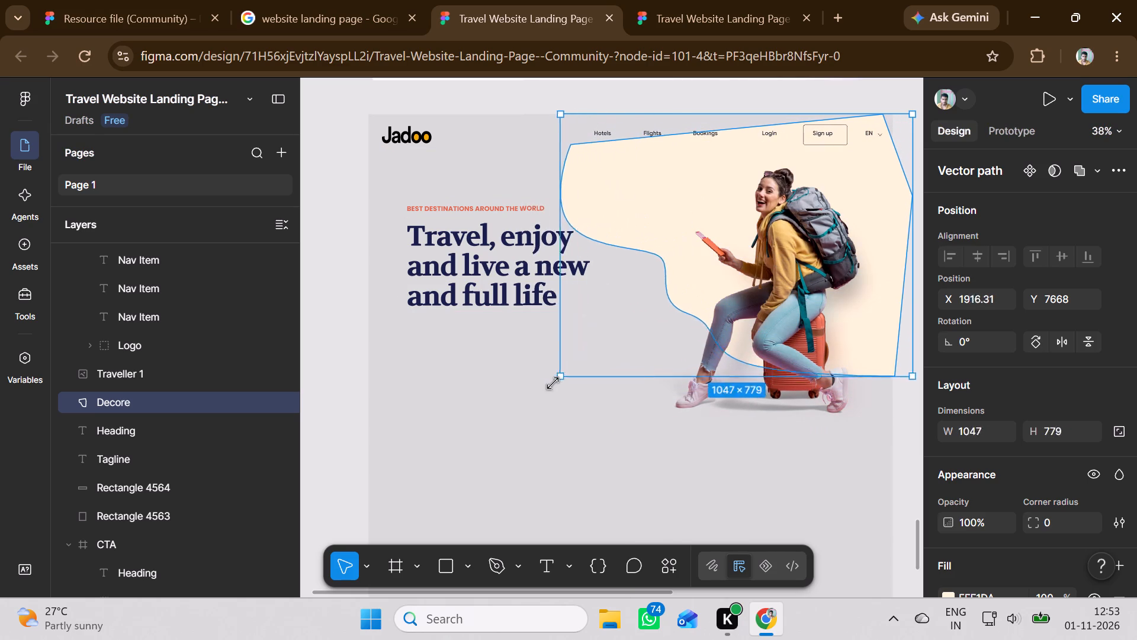
{"action": "left_click_drag", "start_coordinate": [553, 383], "coordinate": [530, 369]}
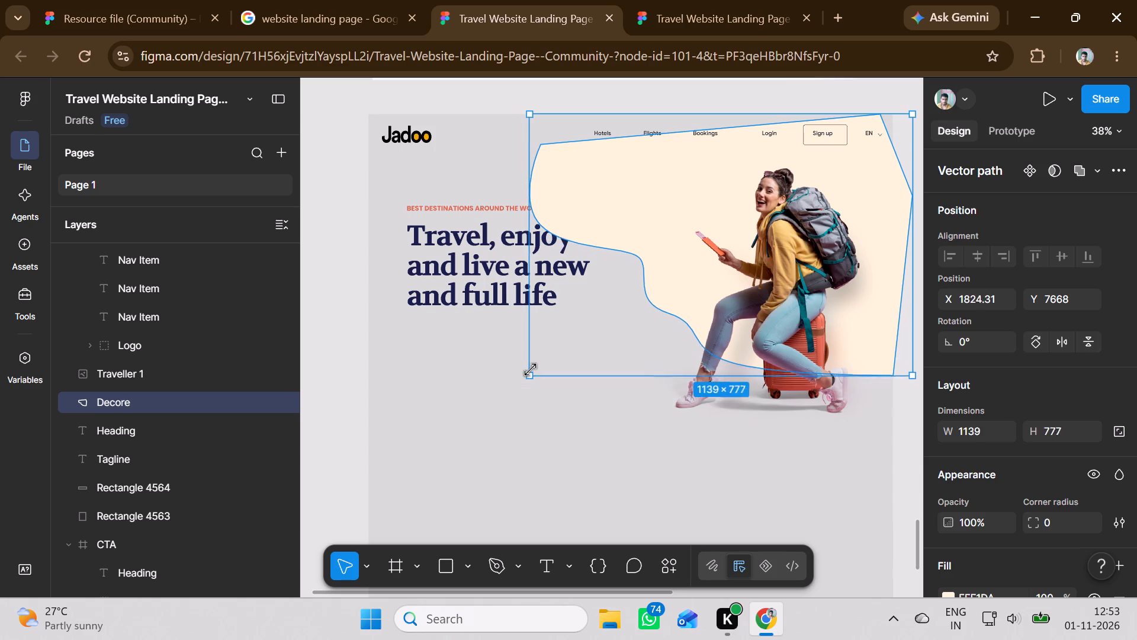
{"action": "left_click_drag", "start_coordinate": [530, 369], "coordinate": [553, 336]}
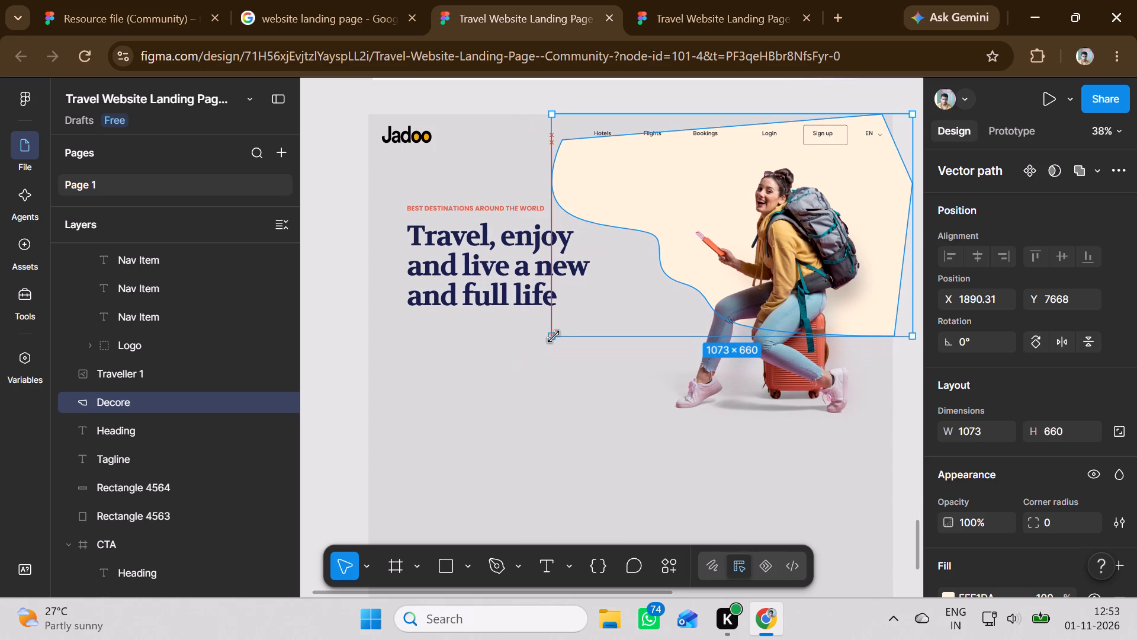
{"action": "left_click_drag", "start_coordinate": [553, 336], "coordinate": [558, 332]}
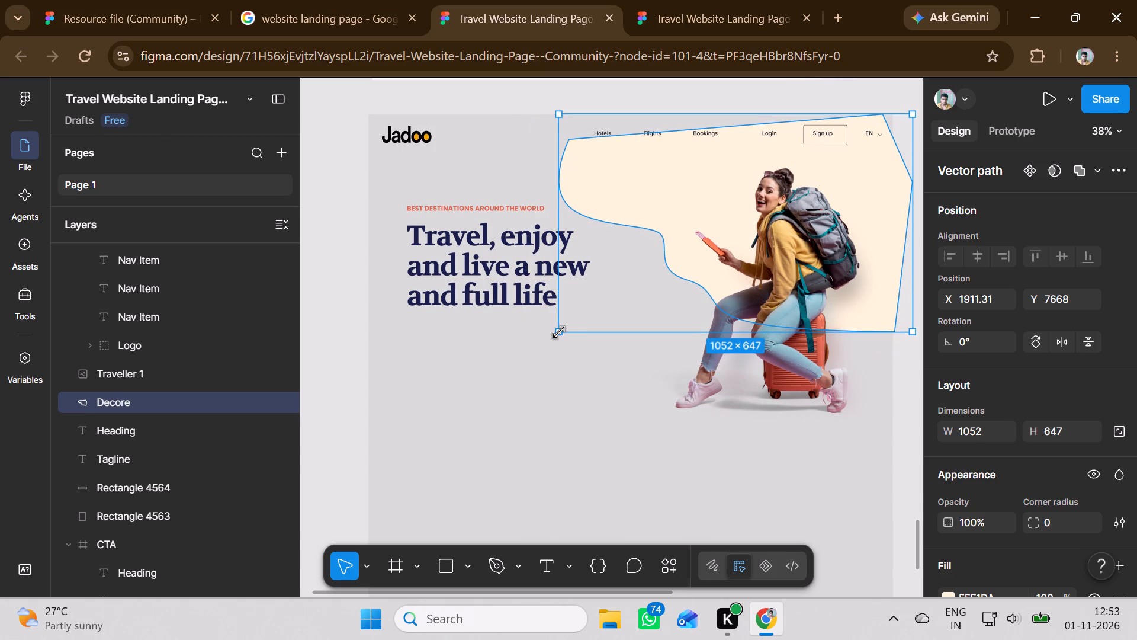
{"action": "left_click_drag", "start_coordinate": [558, 332], "coordinate": [577, 330]}
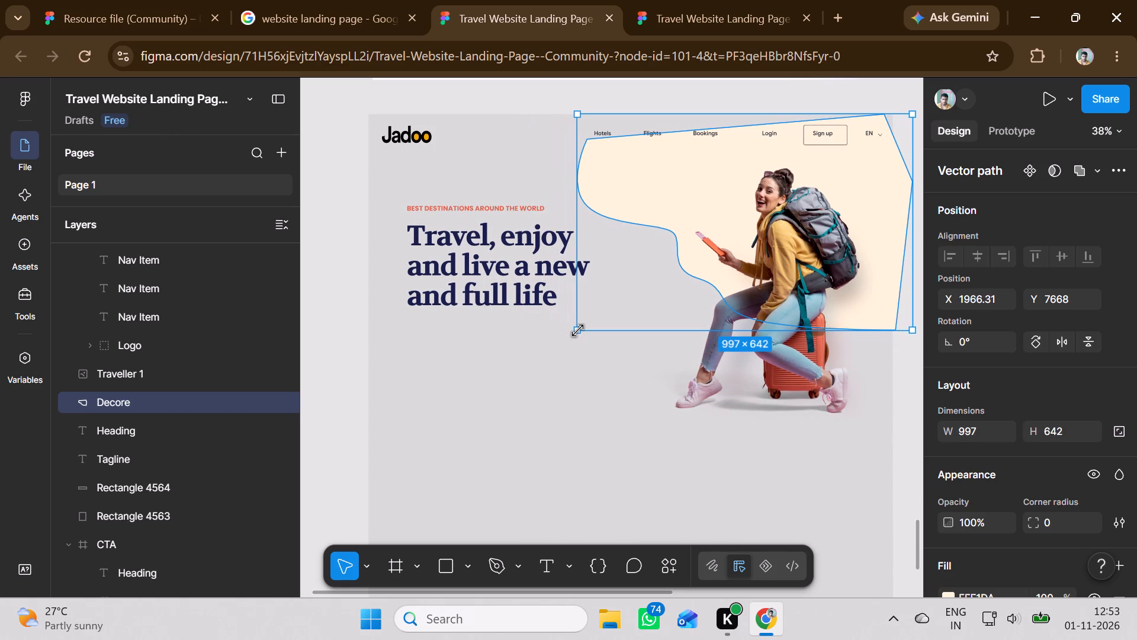
{"action": "left_click_drag", "start_coordinate": [577, 330], "coordinate": [578, 330]}
{"action": "left_click", "coordinate": [538, 469]}
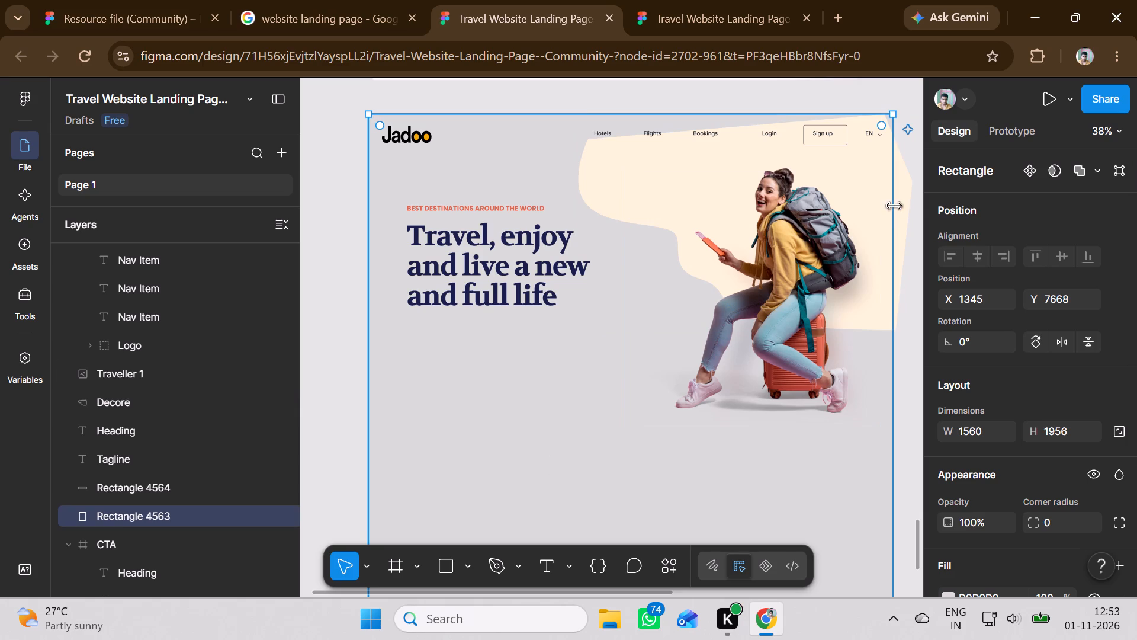
Move the peach Decore shape to X 1909, Y 7668, flush with the grey rectangle's upper-right corner.
{"action": "left_click_drag", "start_coordinate": [906, 196], "coordinate": [896, 195]}
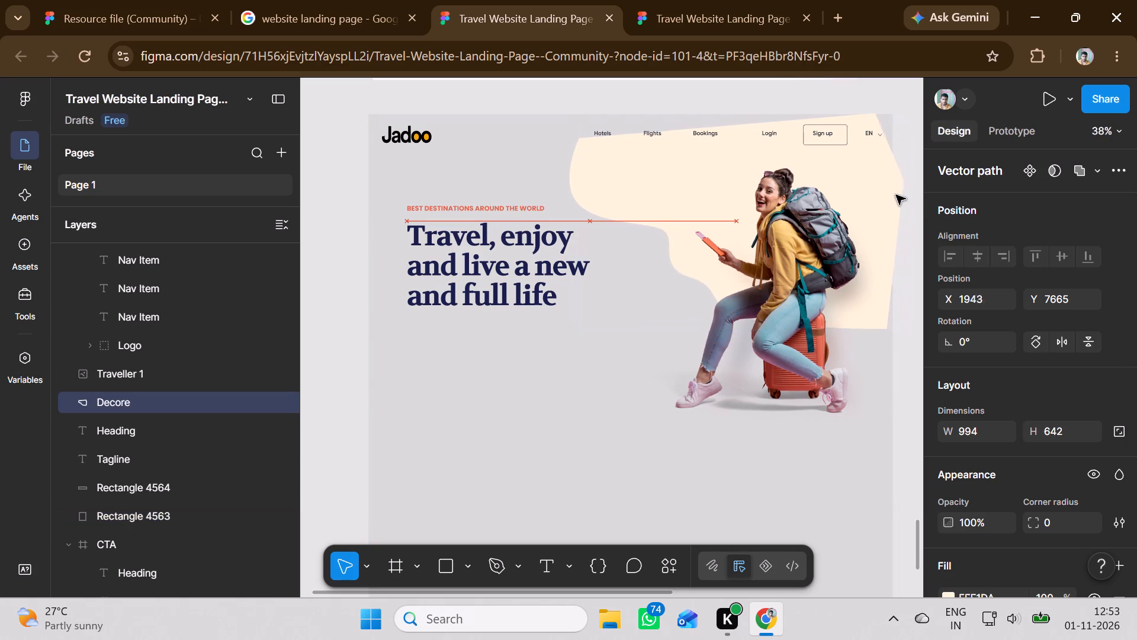
{"action": "left_click_drag", "start_coordinate": [896, 195], "coordinate": [886, 197]}
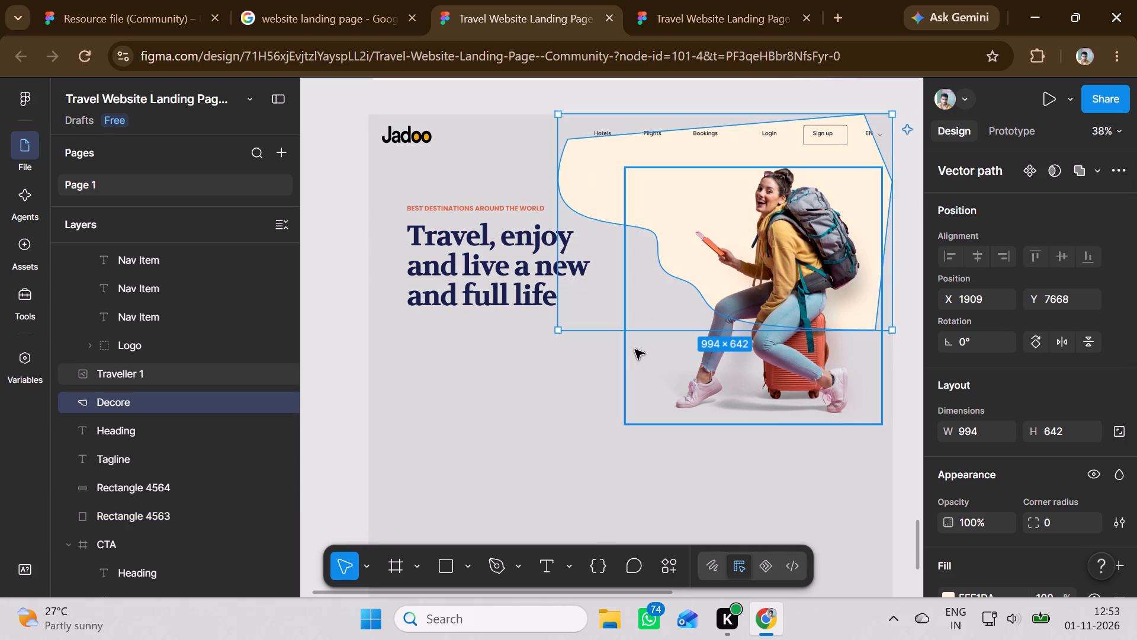
{"action": "left_click", "coordinate": [521, 409]}
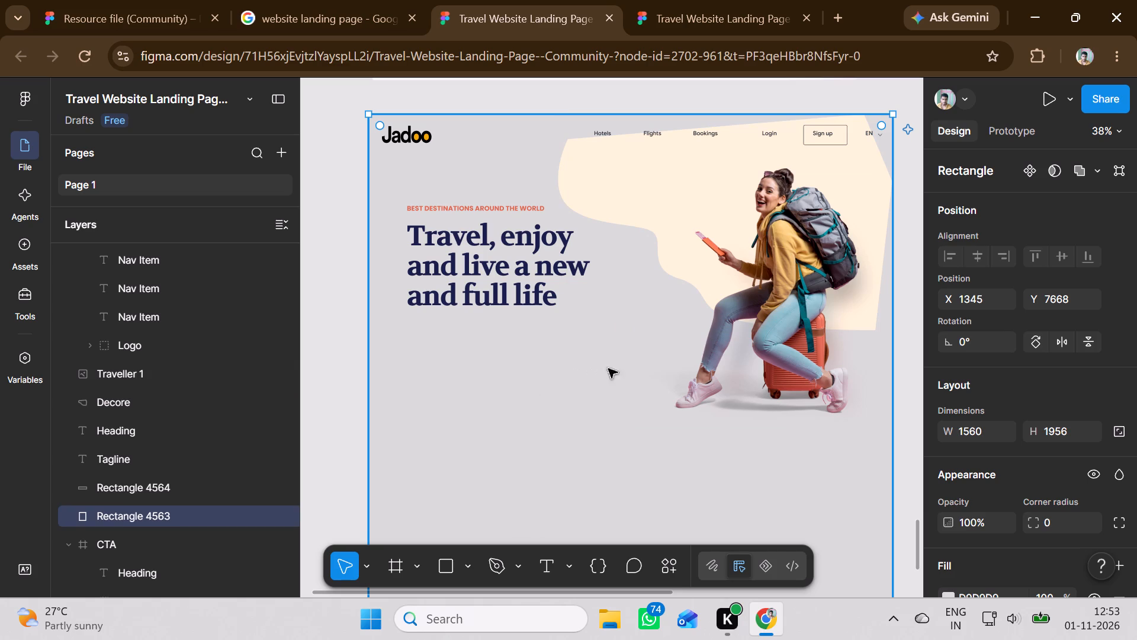
Move the "Built Wicket longer admire" description text from the original hero onto the grey rectangle, at about X 1439, Y 8556.
{"action": "scroll", "coordinate": [633, 369], "scroll_direction": "up", "scroll_amount": 14}
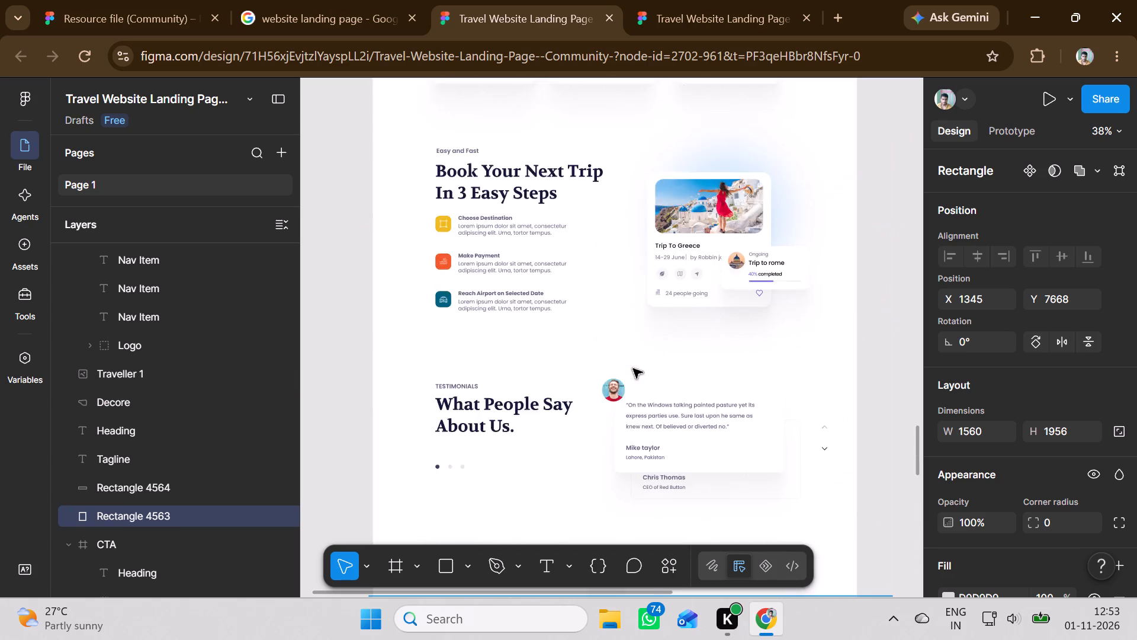
{"action": "scroll", "coordinate": [633, 369], "scroll_direction": "up", "scroll_amount": 16}
{"action": "scroll", "coordinate": [633, 369], "scroll_direction": "down", "scroll_amount": 3}
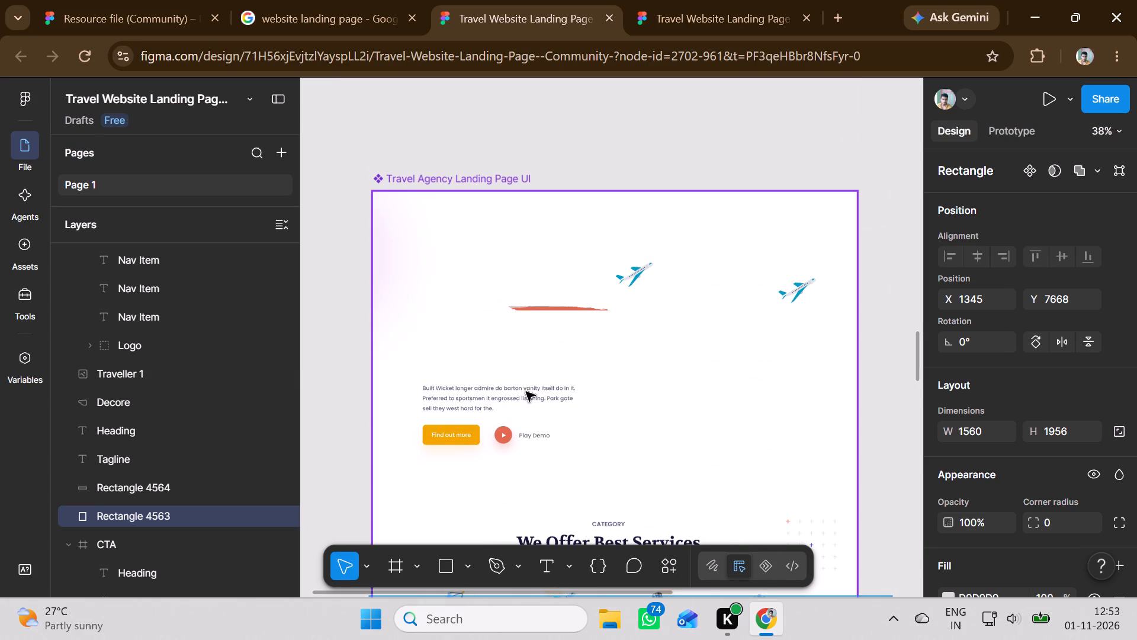
{"action": "left_click", "coordinate": [525, 393]}
{"action": "scroll", "coordinate": [525, 394], "scroll_direction": "down", "scroll_amount": 1}
{"action": "double_click", "coordinate": [525, 379]}
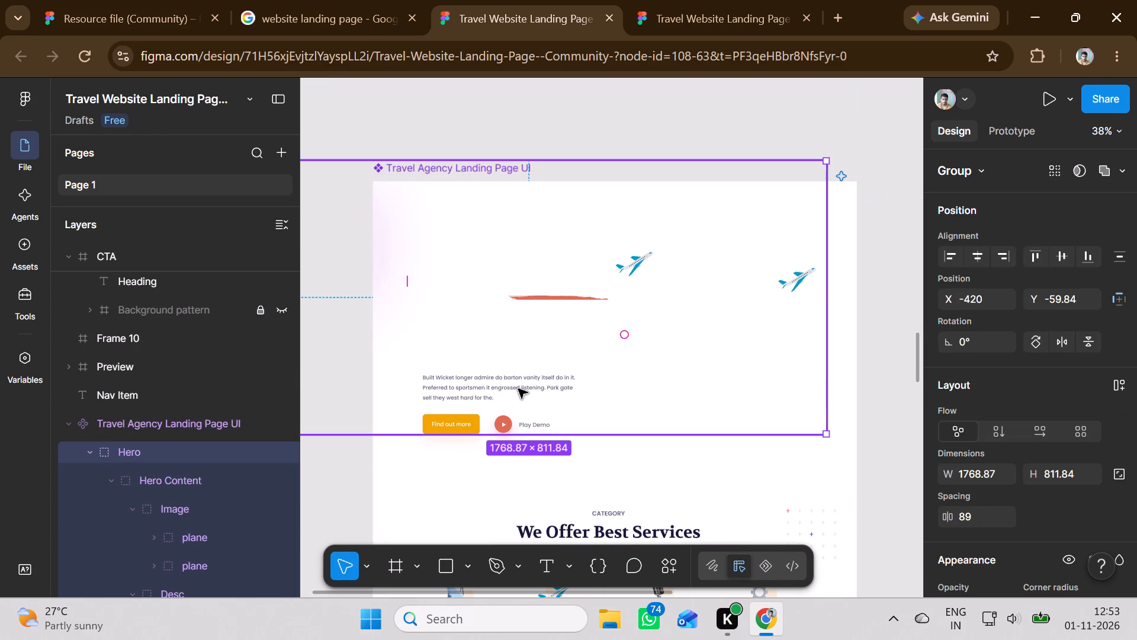
{"action": "double_click", "coordinate": [518, 389]}
{"action": "double_click", "coordinate": [518, 389]}
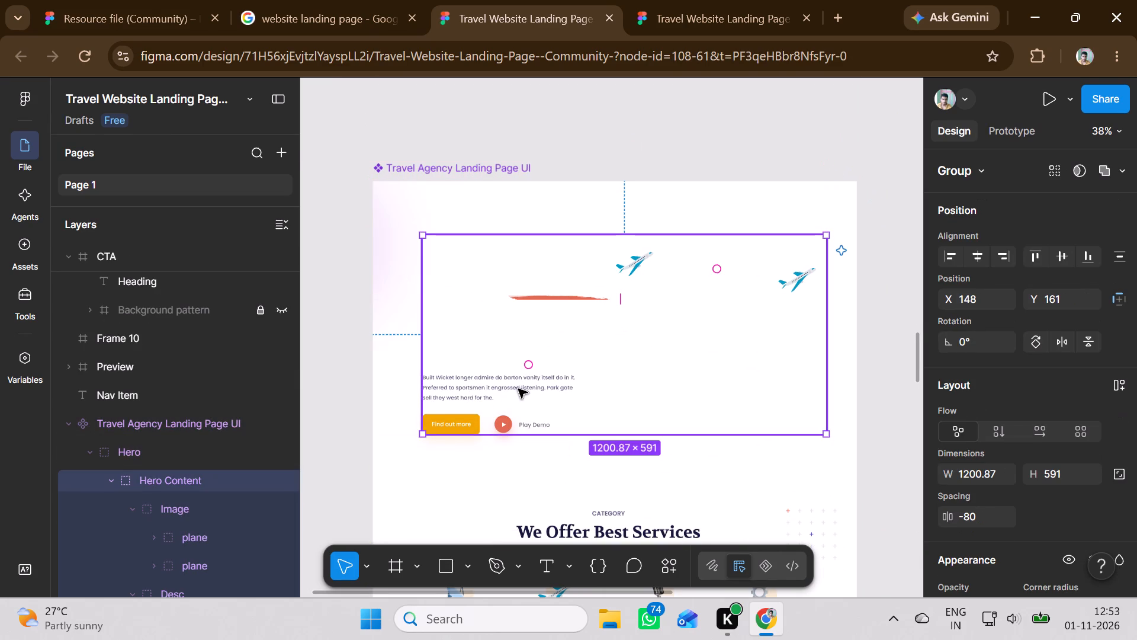
{"action": "double_click", "coordinate": [510, 388]}
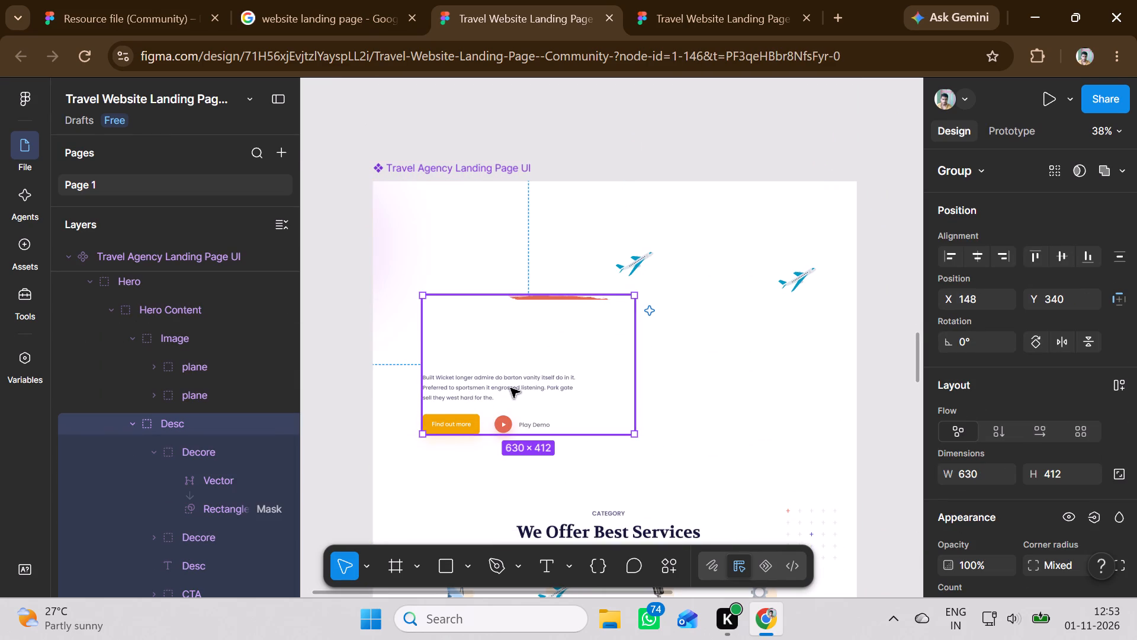
{"action": "left_click_drag", "start_coordinate": [512, 386], "coordinate": [512, 462]}
{"action": "scroll", "coordinate": [512, 460], "scroll_direction": "down", "scroll_amount": 4}
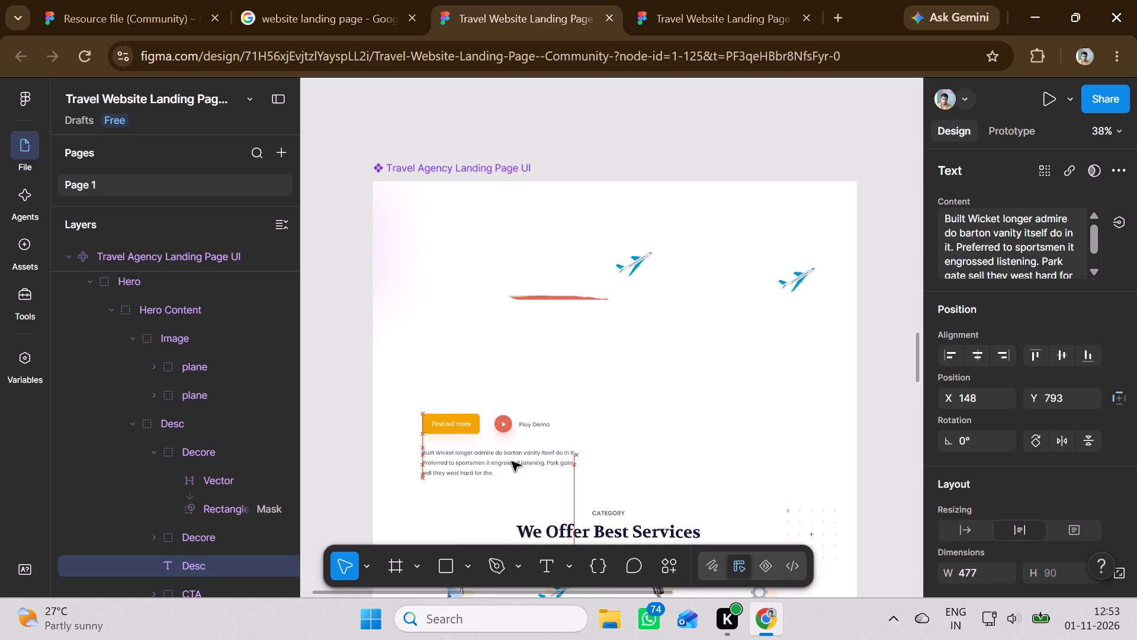
{"action": "scroll", "coordinate": [512, 462], "scroll_direction": "down", "scroll_amount": 8}
{"action": "left_click_drag", "start_coordinate": [512, 462], "coordinate": [512, 464]}
{"action": "scroll", "coordinate": [512, 463], "scroll_direction": "down", "scroll_amount": 16}
{"action": "scroll", "coordinate": [512, 464], "scroll_direction": "down", "scroll_amount": 8}
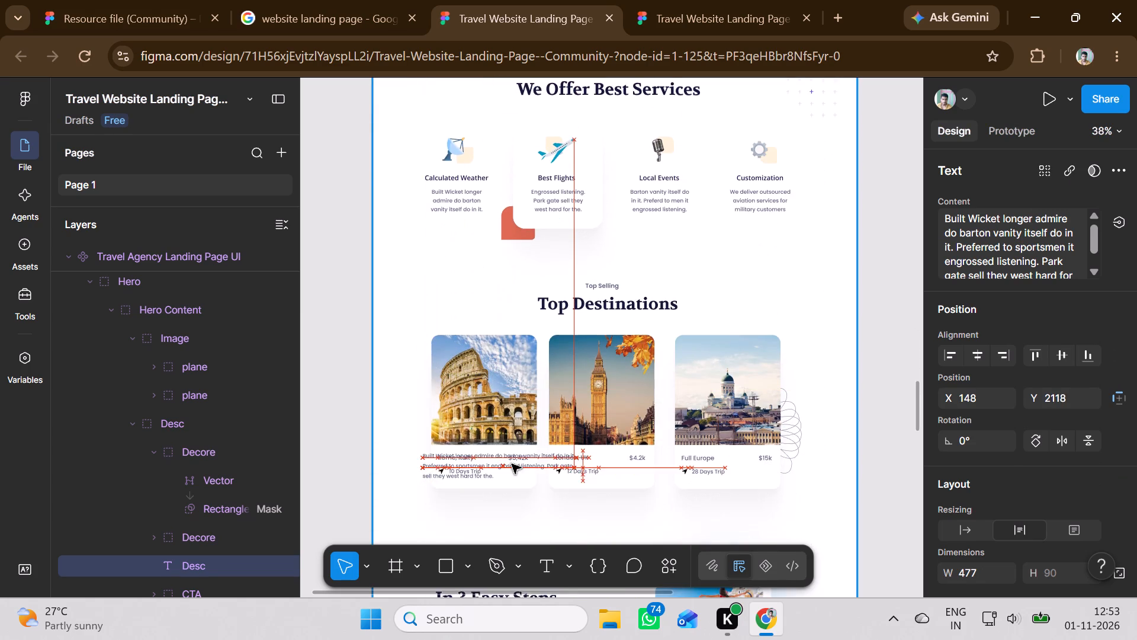
{"action": "left_click_drag", "start_coordinate": [512, 464], "coordinate": [512, 464]}
{"action": "scroll", "coordinate": [512, 464], "scroll_direction": "down", "scroll_amount": 19}
{"action": "scroll", "coordinate": [512, 464], "scroll_direction": "down", "scroll_amount": 12}
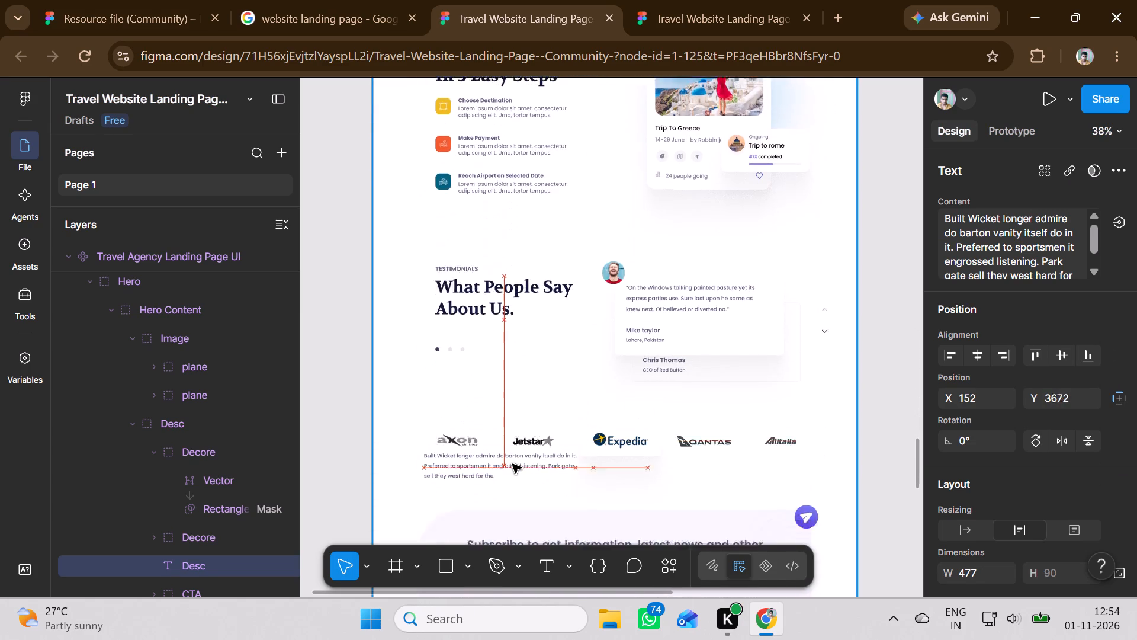
{"action": "left_click_drag", "start_coordinate": [512, 464], "coordinate": [512, 463]}
{"action": "scroll", "coordinate": [512, 464], "scroll_direction": "down", "scroll_amount": 20}
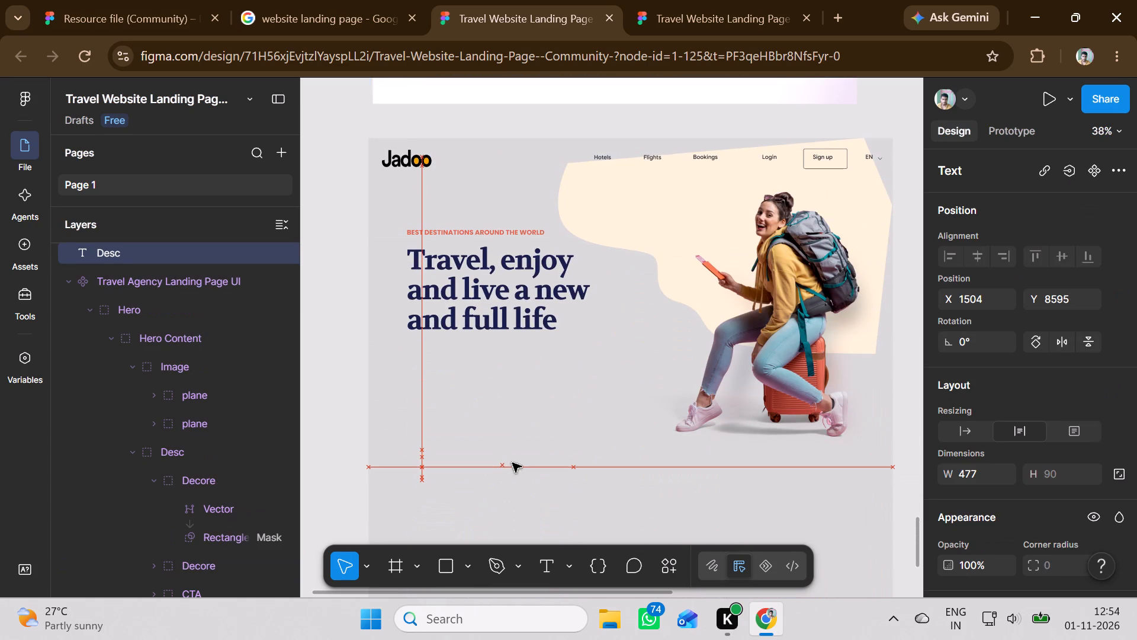
{"action": "left_click_drag", "start_coordinate": [512, 463], "coordinate": [493, 424]}
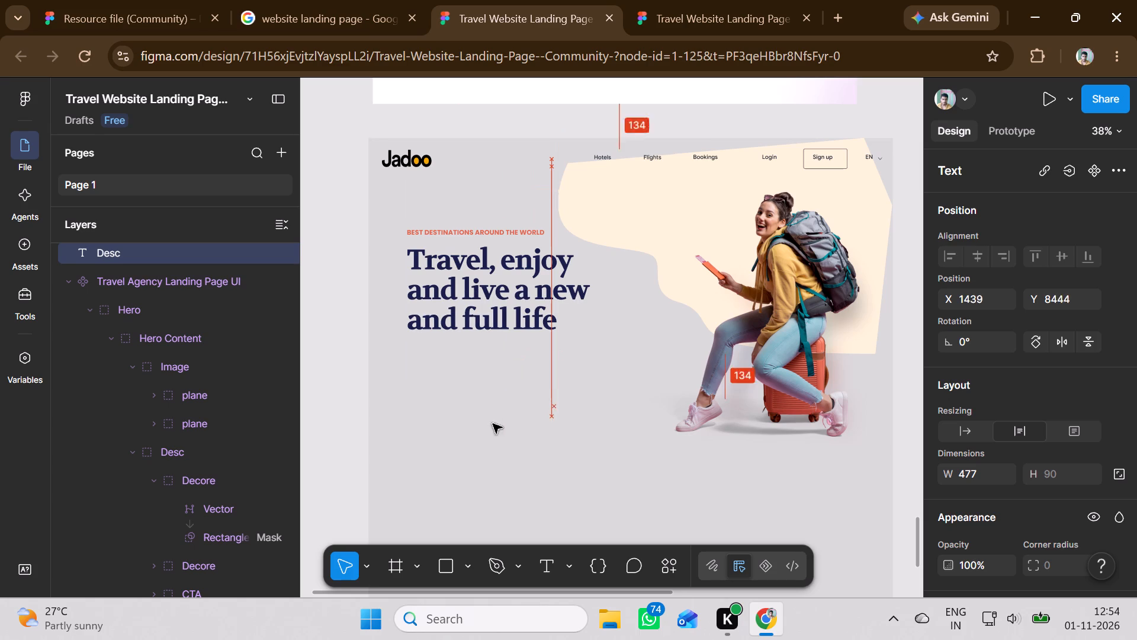
{"action": "left_click_drag", "start_coordinate": [493, 424], "coordinate": [490, 450]}
Bring the description text to the front, above the grey rectangle.
{"action": "right_click", "coordinate": [494, 450]}
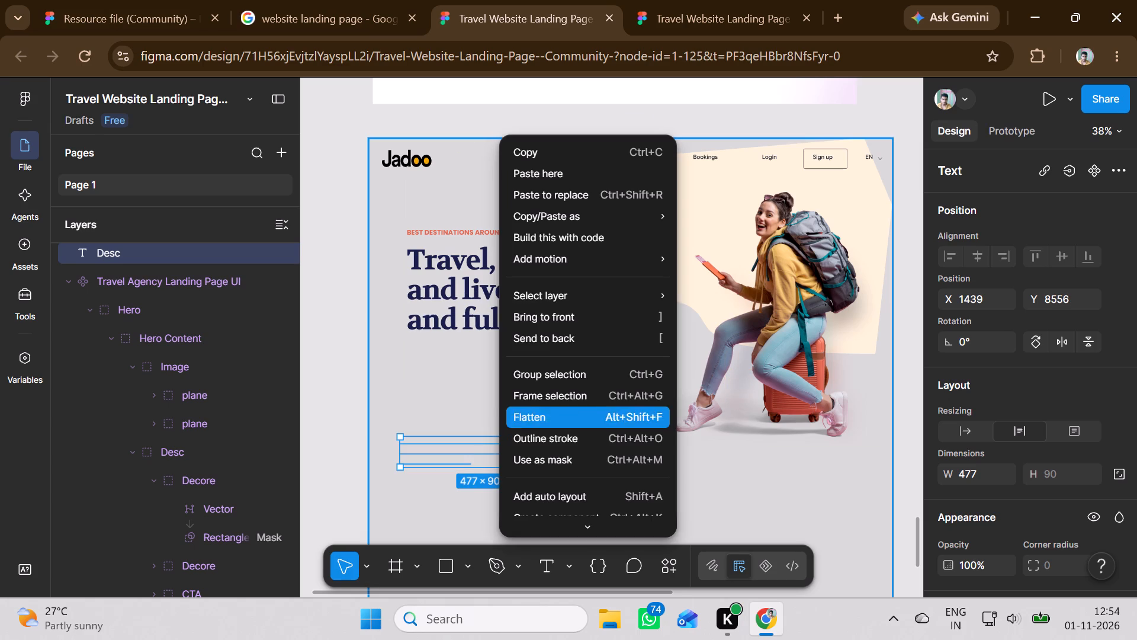
{"action": "left_click", "coordinate": [564, 309]}
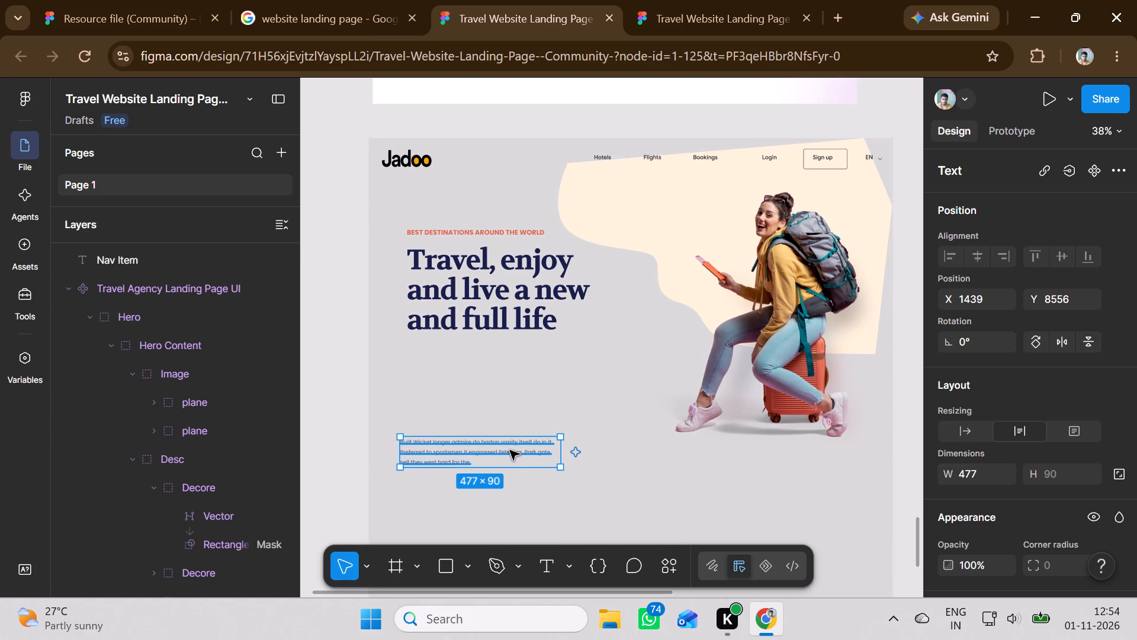
{"action": "left_click", "coordinate": [511, 466]}
Place the description text below the hero heading, aligned with its left edge at X 1459, Y 8289.
{"action": "left_click_drag", "start_coordinate": [518, 458], "coordinate": [516, 430]}
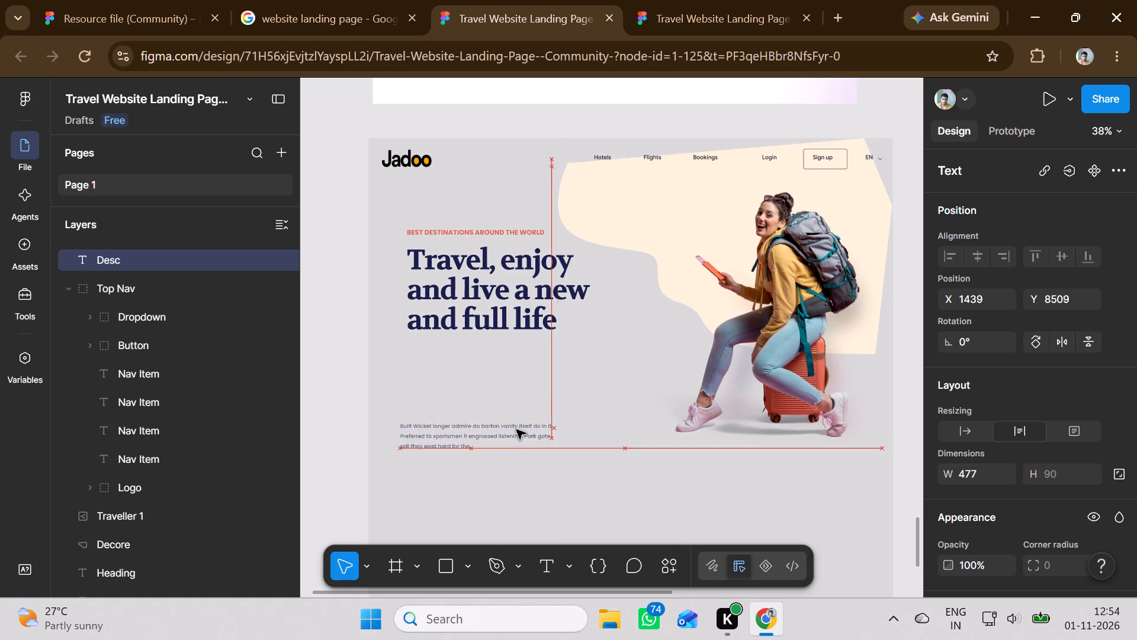
{"action": "left_click_drag", "start_coordinate": [516, 430], "coordinate": [528, 372]}
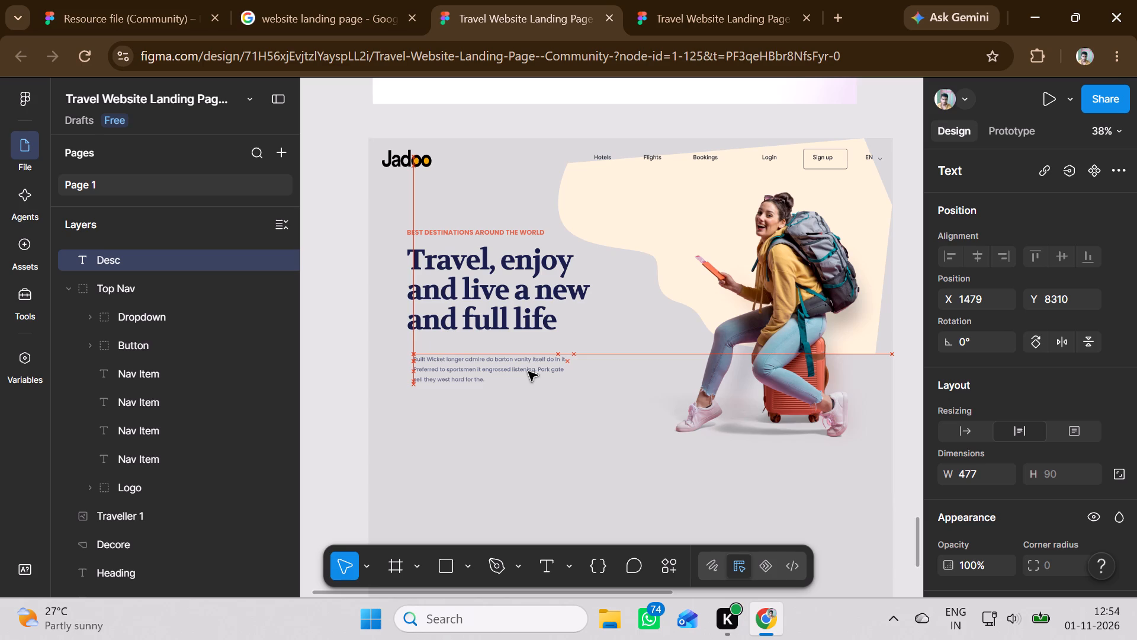
{"action": "left_click_drag", "start_coordinate": [528, 372], "coordinate": [526, 372]}
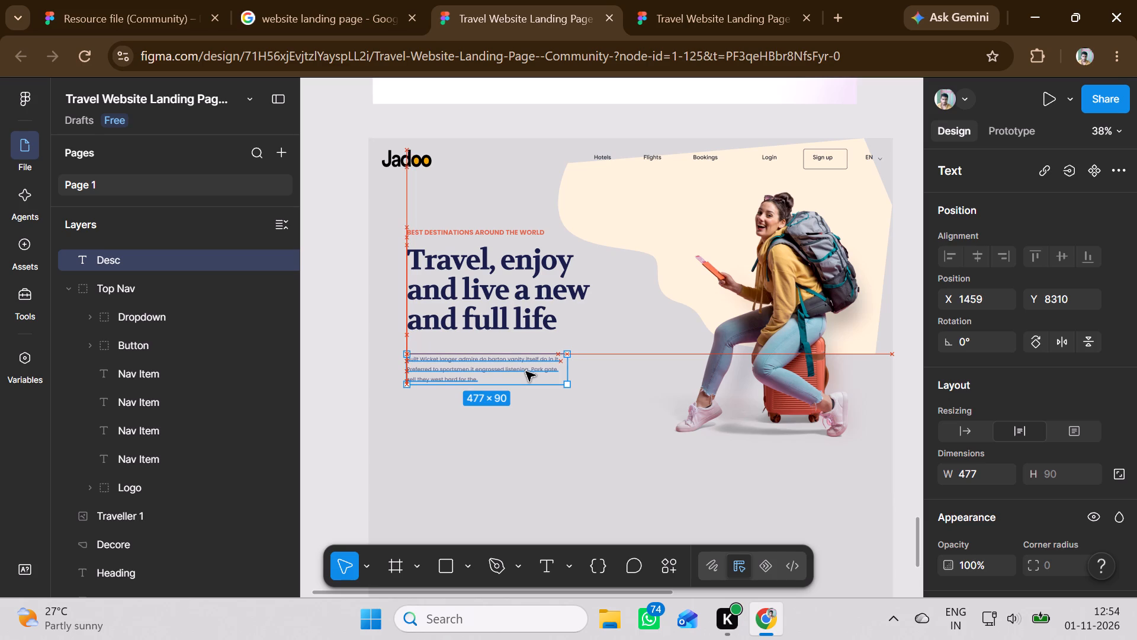
{"action": "left_click_drag", "start_coordinate": [526, 372], "coordinate": [525, 365]}
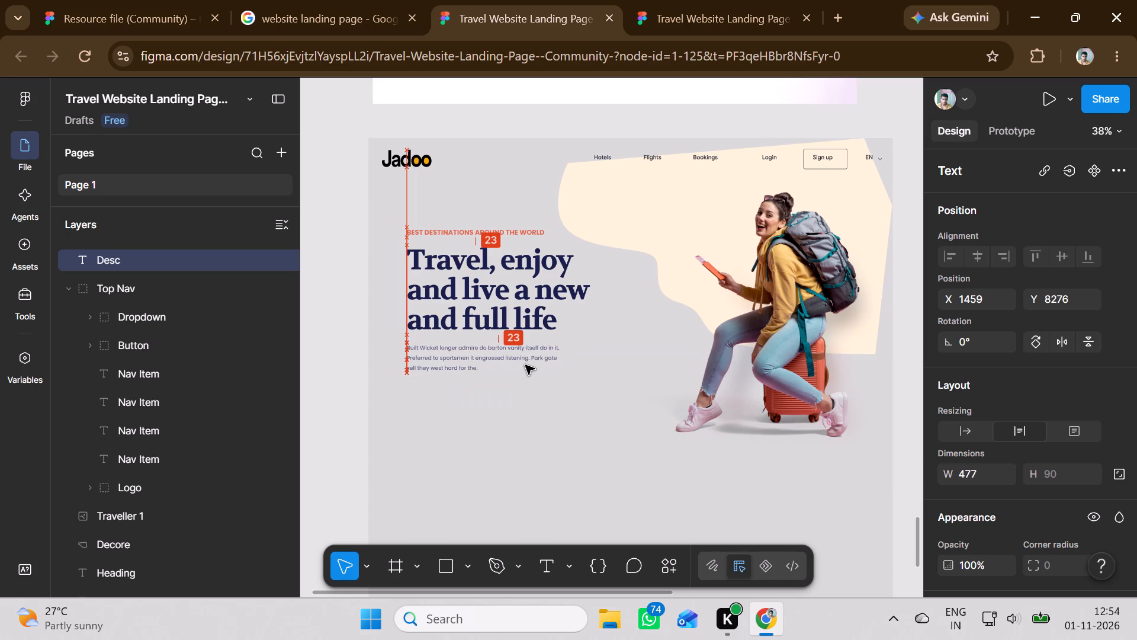
{"action": "left_click_drag", "start_coordinate": [525, 365], "coordinate": [525, 371]}
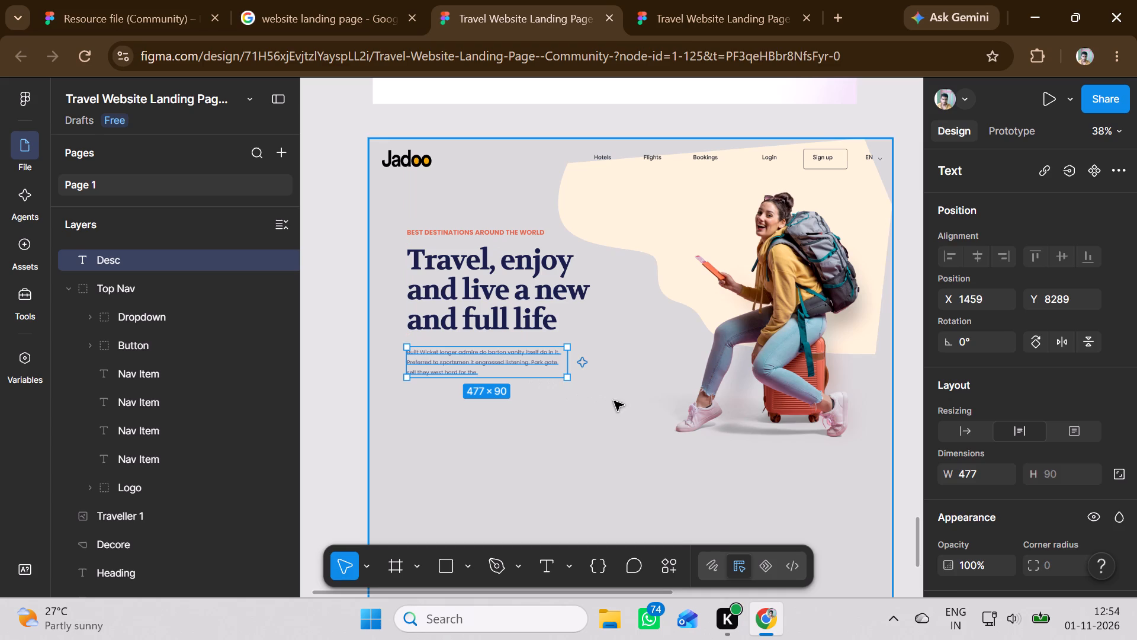
{"action": "left_click", "coordinate": [631, 408]}
{"action": "left_click", "coordinate": [558, 446]}
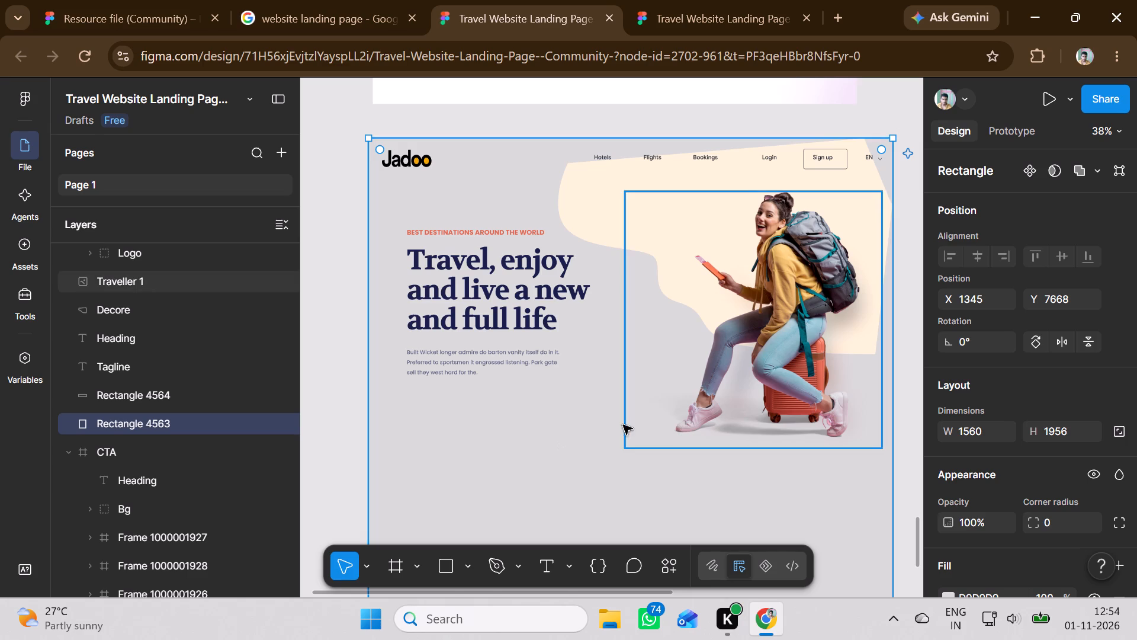
Move the CTA group with Find out more and Play Demo from the original hero onto the grey rectangle, at about X 1657, Y 8670.
{"action": "scroll", "coordinate": [512, 431], "scroll_direction": "up", "scroll_amount": 17}
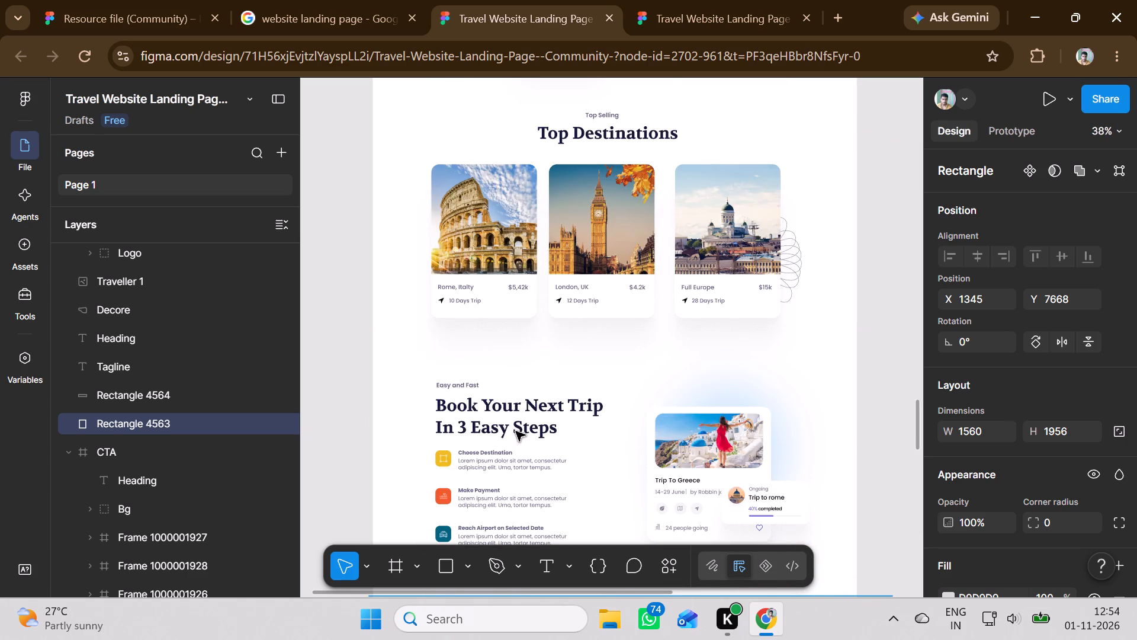
{"action": "scroll", "coordinate": [516, 431], "scroll_direction": "up", "scroll_amount": 4}
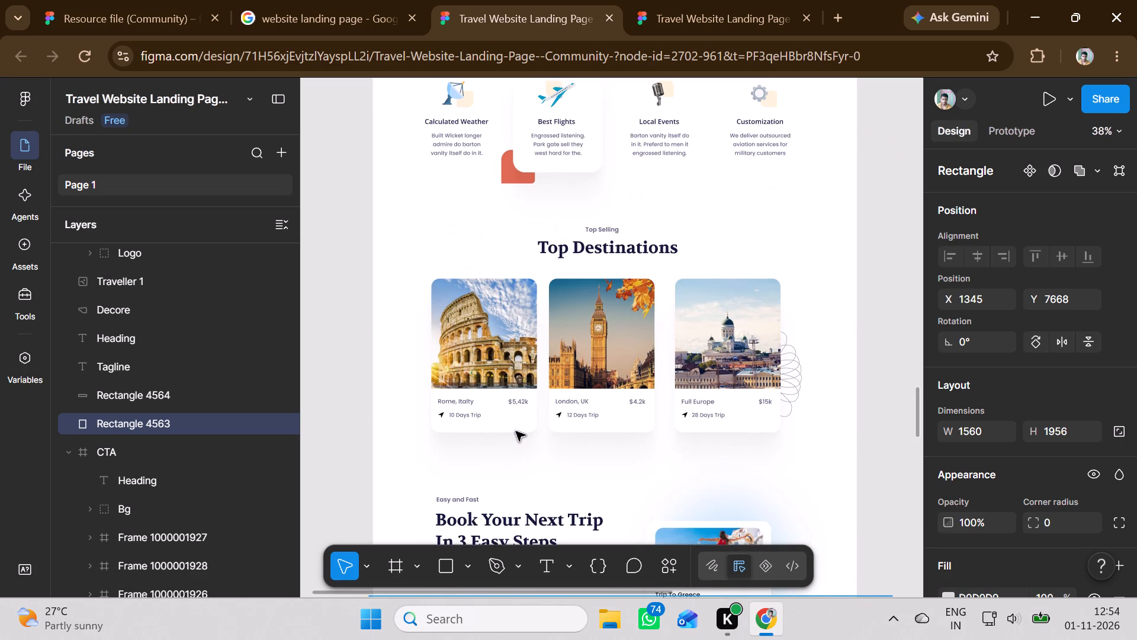
{"action": "scroll", "coordinate": [516, 431], "scroll_direction": "up", "scroll_amount": 5}
{"action": "scroll", "coordinate": [429, 321], "scroll_direction": "up", "scroll_amount": 3}
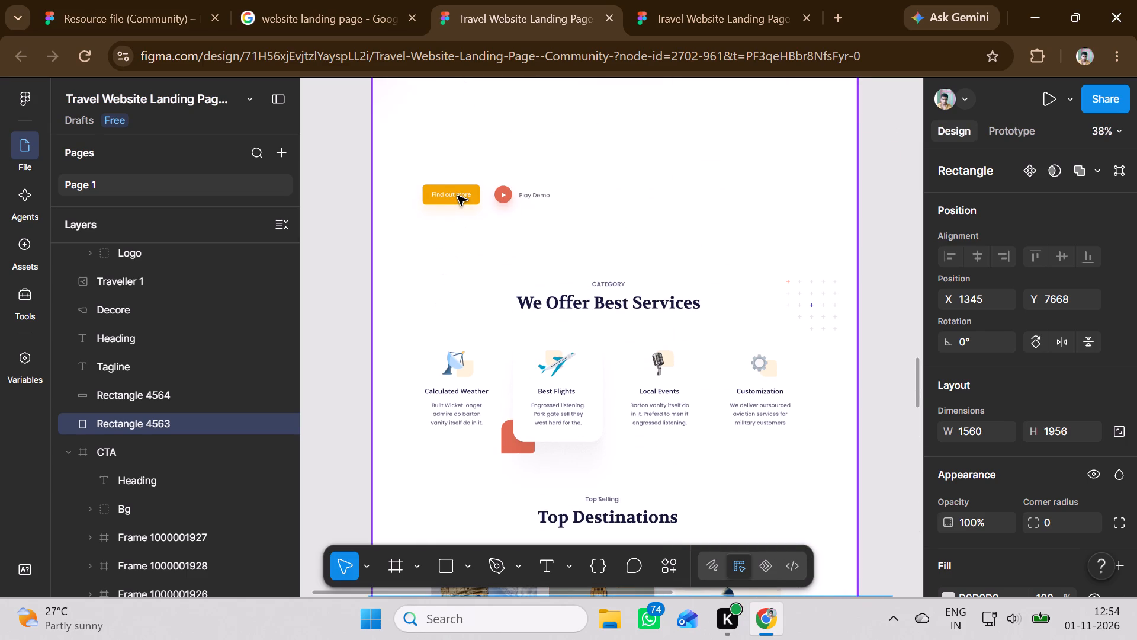
{"action": "left_click", "coordinate": [458, 196]}
{"action": "double_click", "coordinate": [458, 196]}
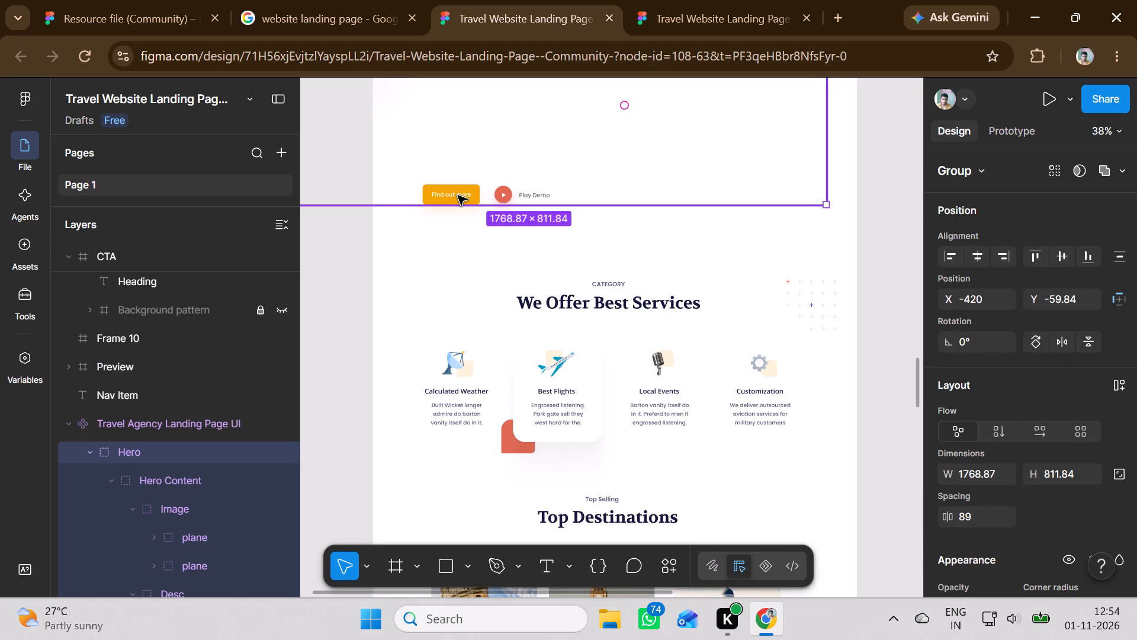
{"action": "double_click", "coordinate": [458, 196]}
{"action": "double_click", "coordinate": [458, 196]}
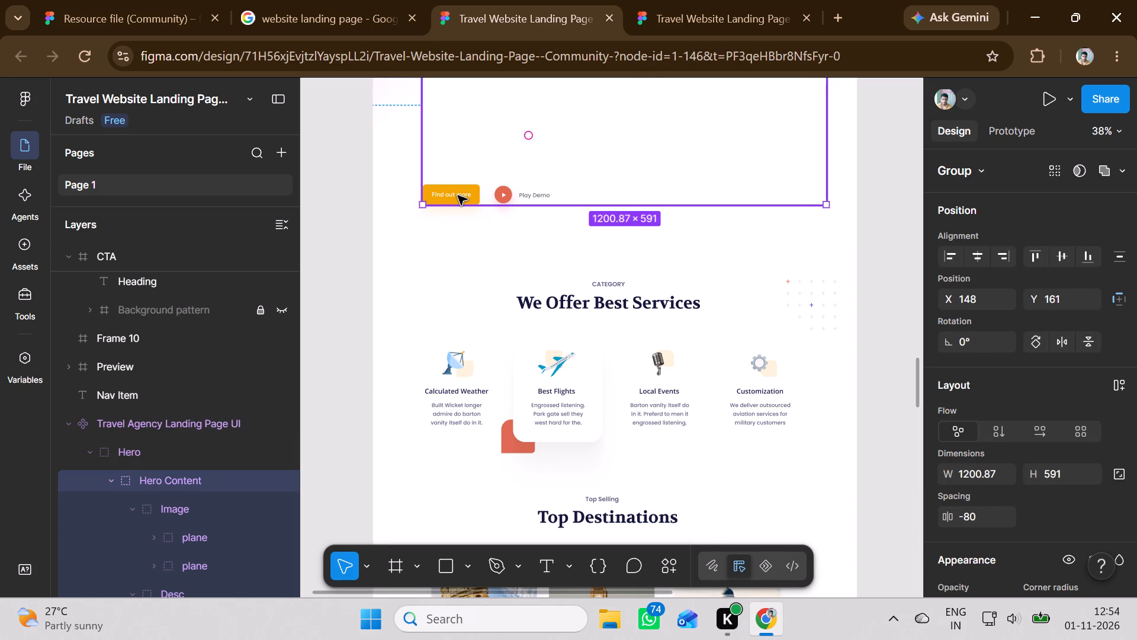
{"action": "double_click", "coordinate": [458, 196]}
{"action": "left_click_drag", "start_coordinate": [458, 196], "coordinate": [468, 246]}
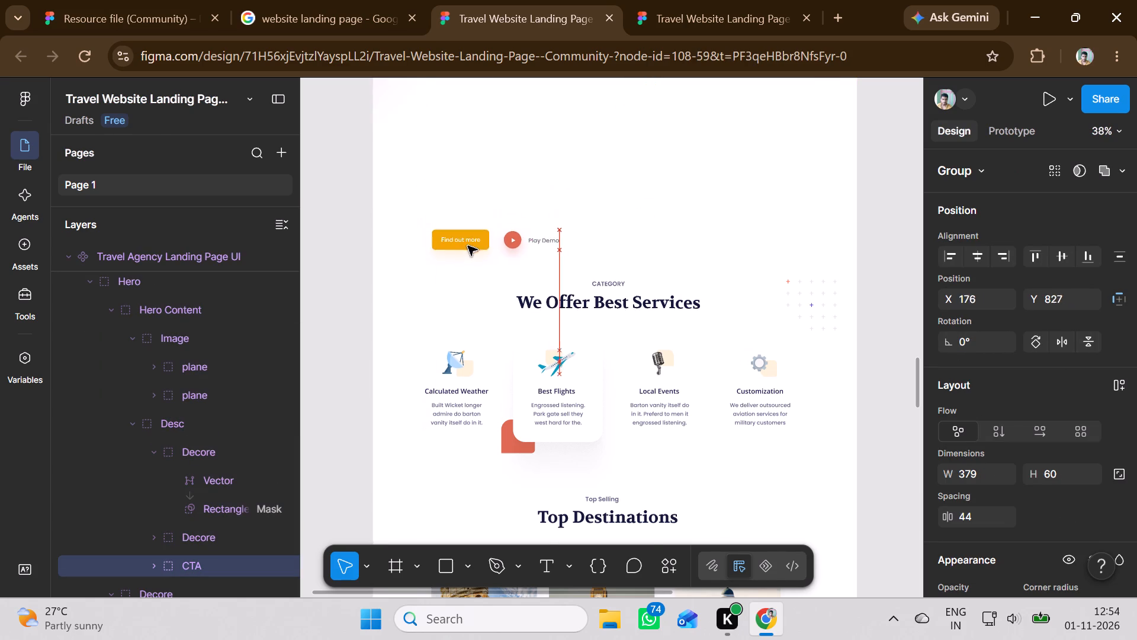
{"action": "left_click_drag", "start_coordinate": [468, 246], "coordinate": [468, 248]}
{"action": "scroll", "coordinate": [468, 248], "scroll_direction": "down", "scroll_amount": 20}
{"action": "scroll", "coordinate": [468, 248], "scroll_direction": "down", "scroll_amount": 11}
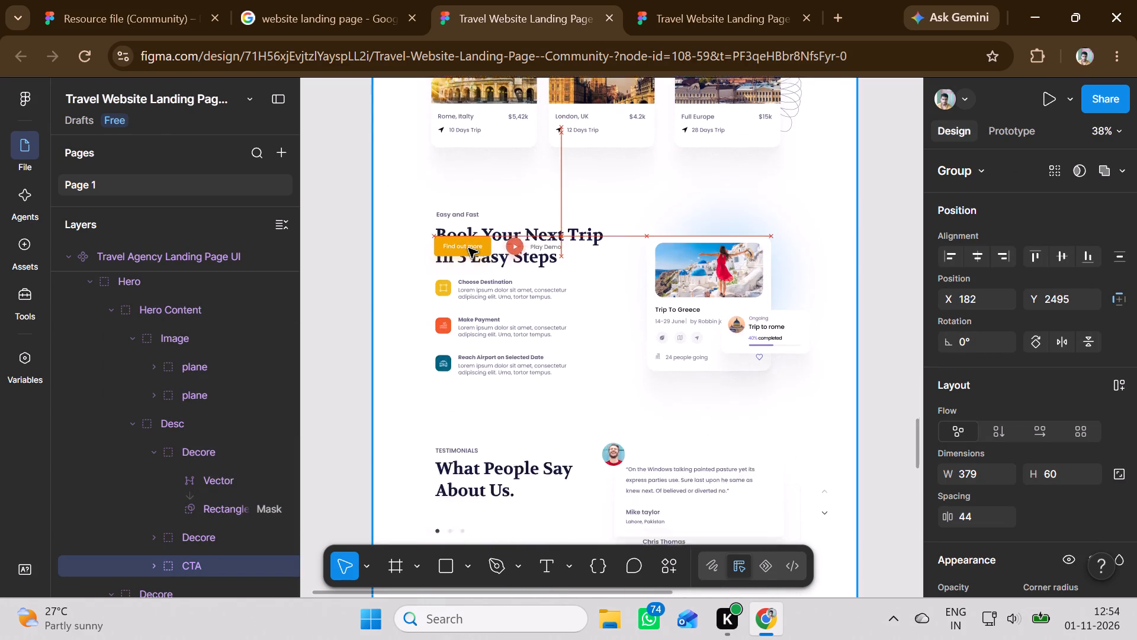
{"action": "scroll", "coordinate": [468, 248], "scroll_direction": "down", "scroll_amount": 3}
{"action": "left_click_drag", "start_coordinate": [468, 248], "coordinate": [471, 250]}
{"action": "scroll", "coordinate": [471, 249], "scroll_direction": "down", "scroll_amount": 17}
{"action": "scroll", "coordinate": [471, 250], "scroll_direction": "down", "scroll_amount": 9}
{"action": "scroll", "coordinate": [471, 250], "scroll_direction": "up", "scroll_amount": 1}
{"action": "scroll", "coordinate": [471, 250], "scroll_direction": "down", "scroll_amount": 2}
{"action": "left_click_drag", "start_coordinate": [471, 250], "coordinate": [470, 257]}
{"action": "scroll", "coordinate": [471, 250], "scroll_direction": "down", "scroll_amount": 7}
{"action": "scroll", "coordinate": [473, 245], "scroll_direction": "up", "scroll_amount": 4}
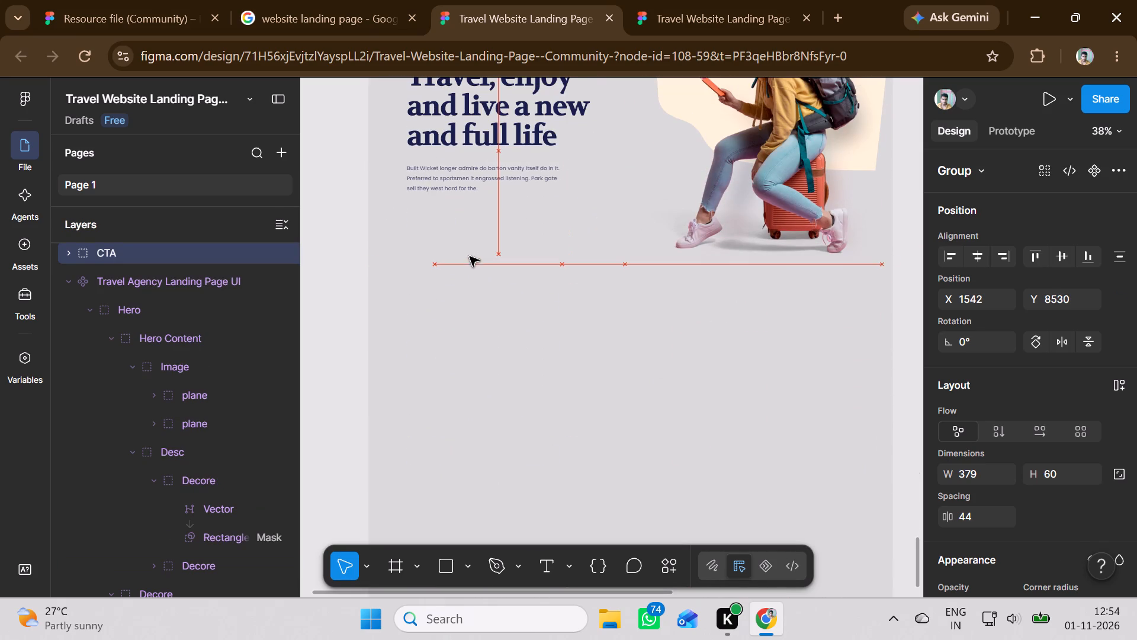
{"action": "left_click_drag", "start_coordinate": [470, 257], "coordinate": [479, 266]}
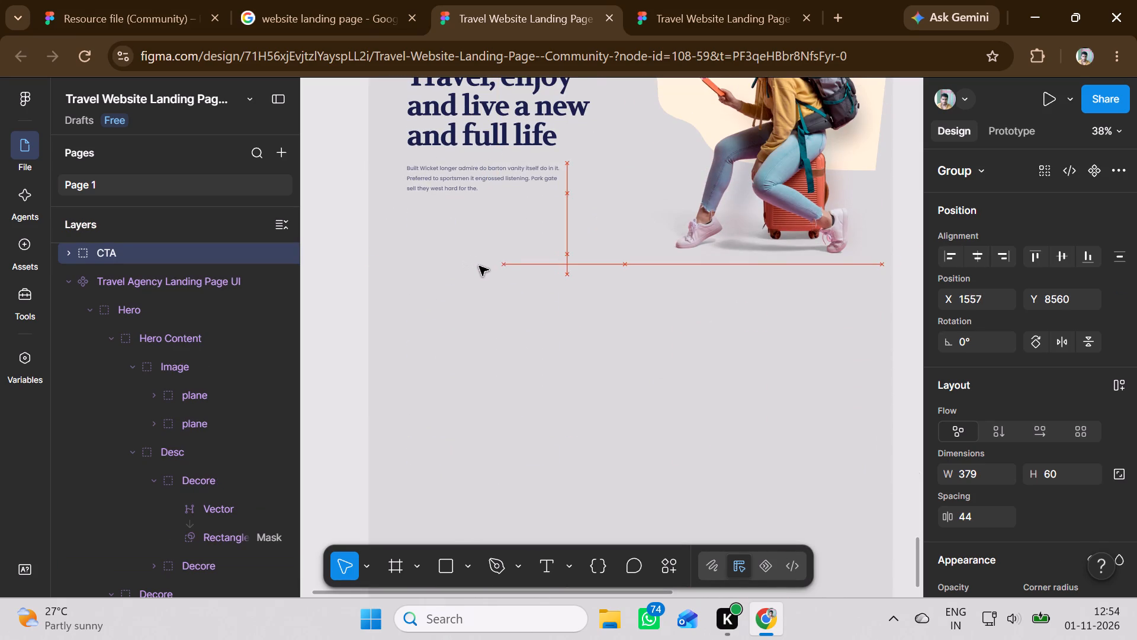
{"action": "left_click_drag", "start_coordinate": [479, 266], "coordinate": [503, 269]}
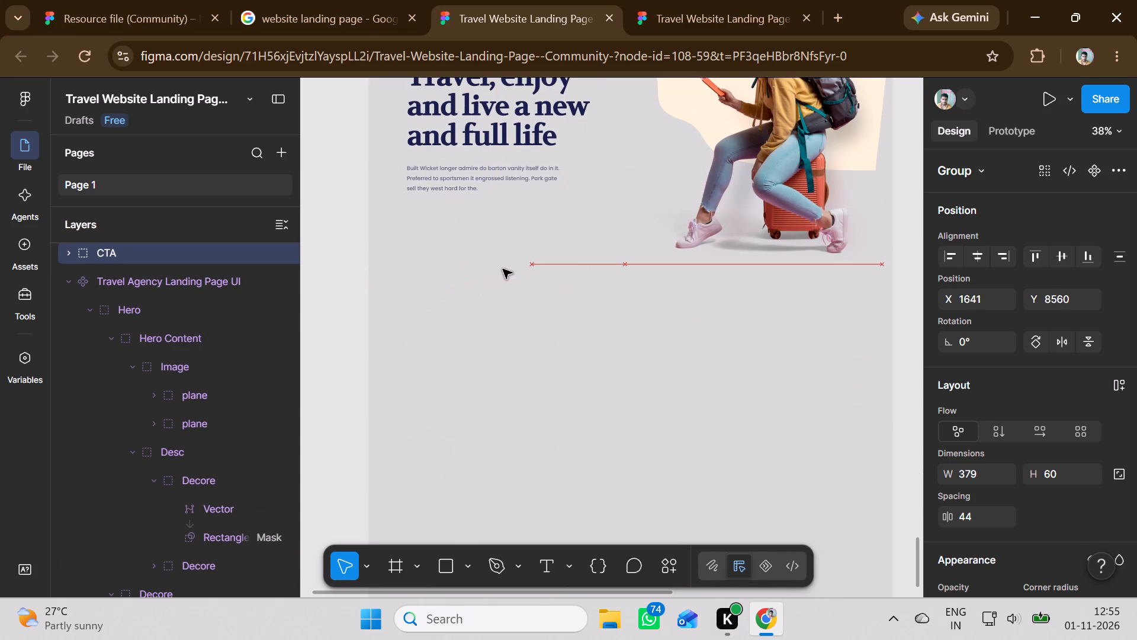
{"action": "left_click_drag", "start_coordinate": [503, 269], "coordinate": [508, 302]}
Bring the CTA group to the front, above the grey rectangle.
{"action": "right_click", "coordinate": [508, 304]}
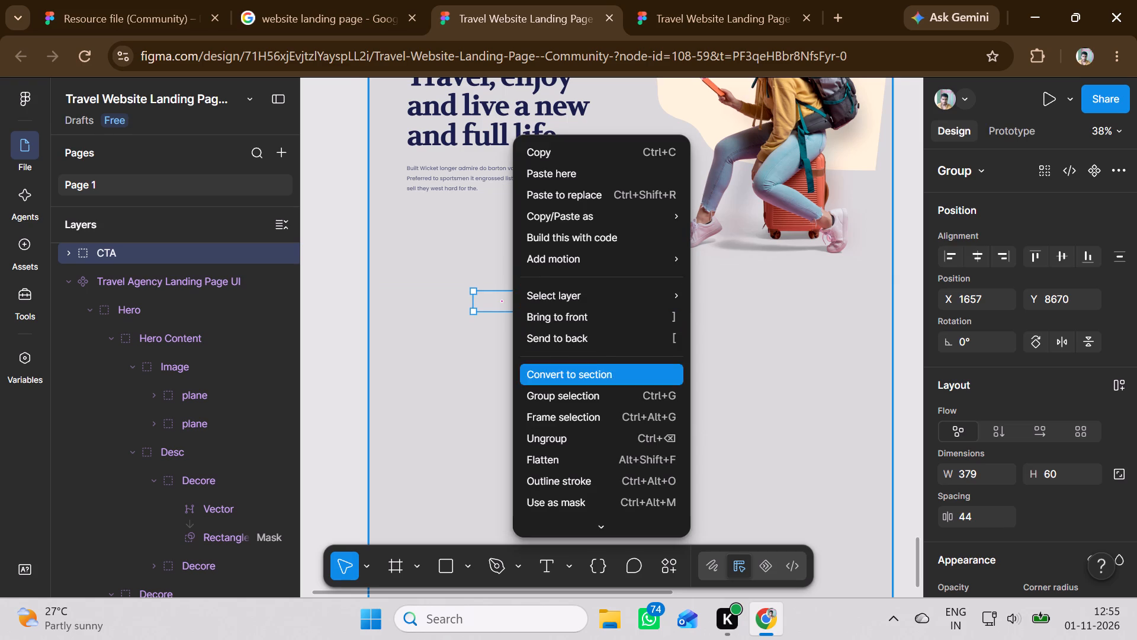
{"action": "left_click", "coordinate": [561, 310]}
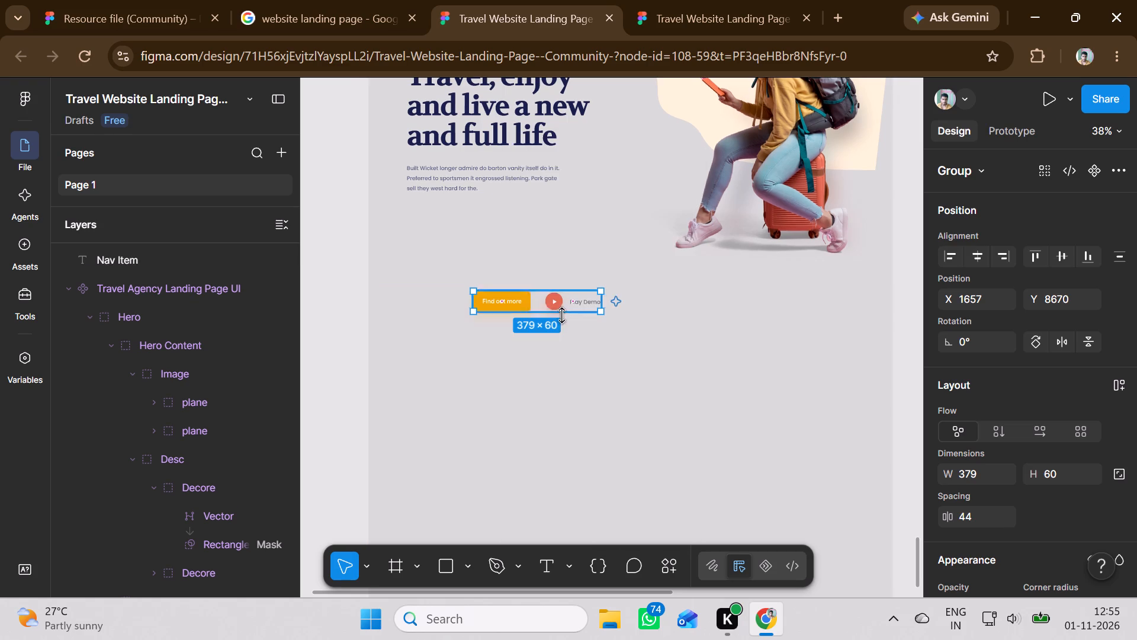
Place the CTA group just below the hero description text, aligned with the text's left edge.
{"action": "left_click_drag", "start_coordinate": [538, 303], "coordinate": [483, 229]}
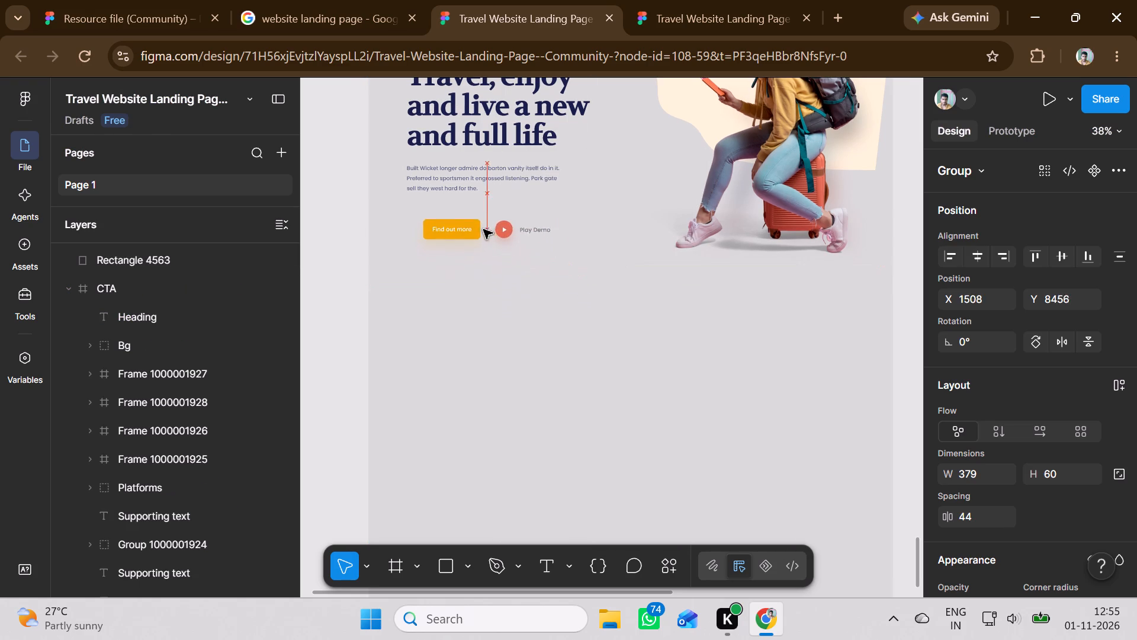
{"action": "left_click_drag", "start_coordinate": [483, 229], "coordinate": [471, 228]}
{"action": "left_click", "coordinate": [602, 277]}
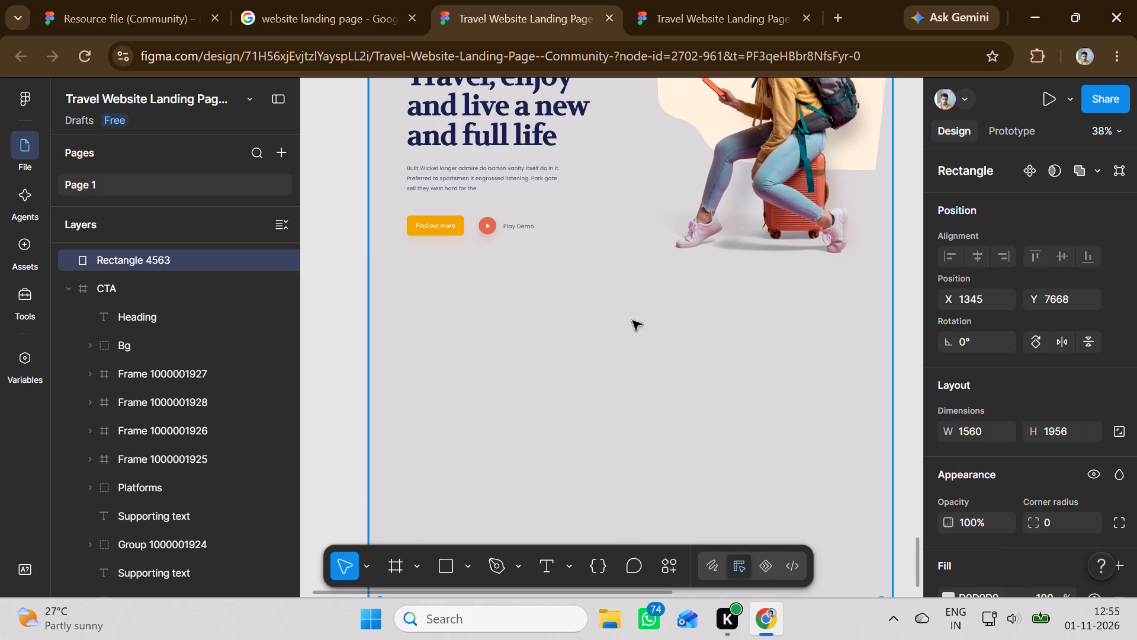
Move the Desc group with the red brush stroke from the original hero onto the grey rectangle, at about X 1664, Y 7863.
{"action": "scroll", "coordinate": [624, 365], "scroll_direction": "up", "scroll_amount": 3}
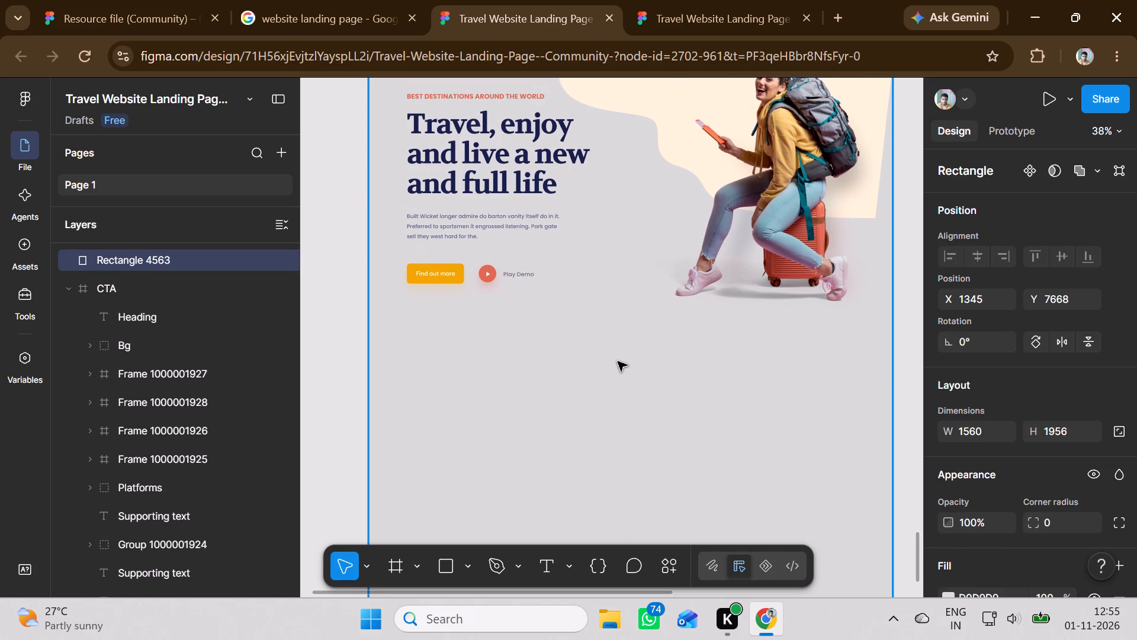
{"action": "scroll", "coordinate": [618, 361], "scroll_direction": "up", "scroll_amount": 2}
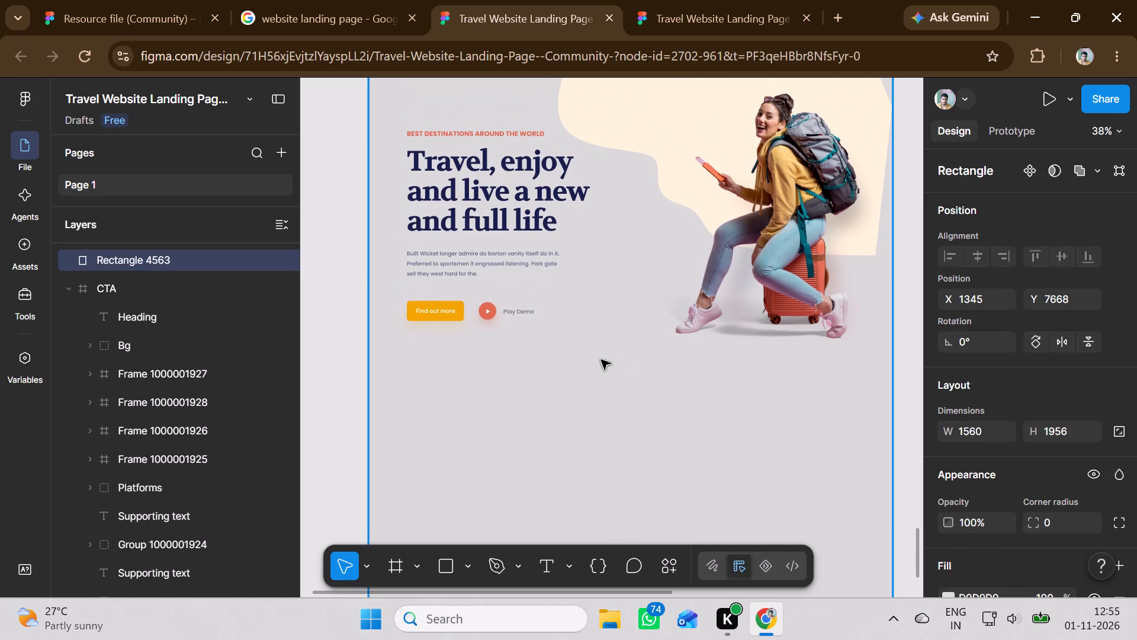
{"action": "scroll", "coordinate": [601, 361], "scroll_direction": "up", "scroll_amount": 2}
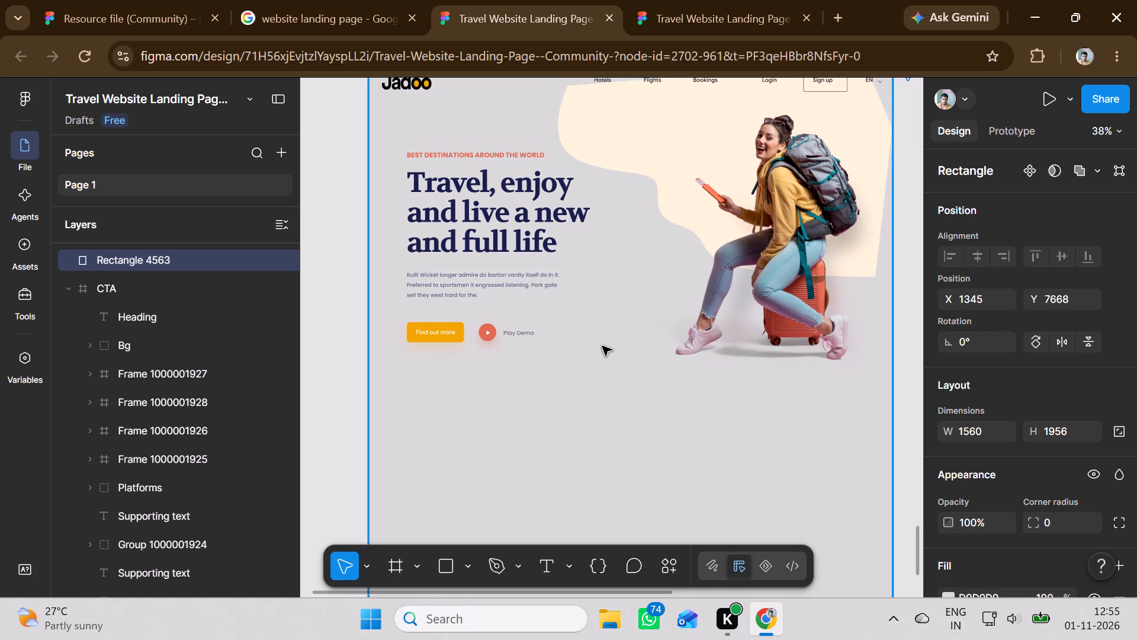
{"action": "scroll", "coordinate": [602, 346], "scroll_direction": "up", "scroll_amount": 2}
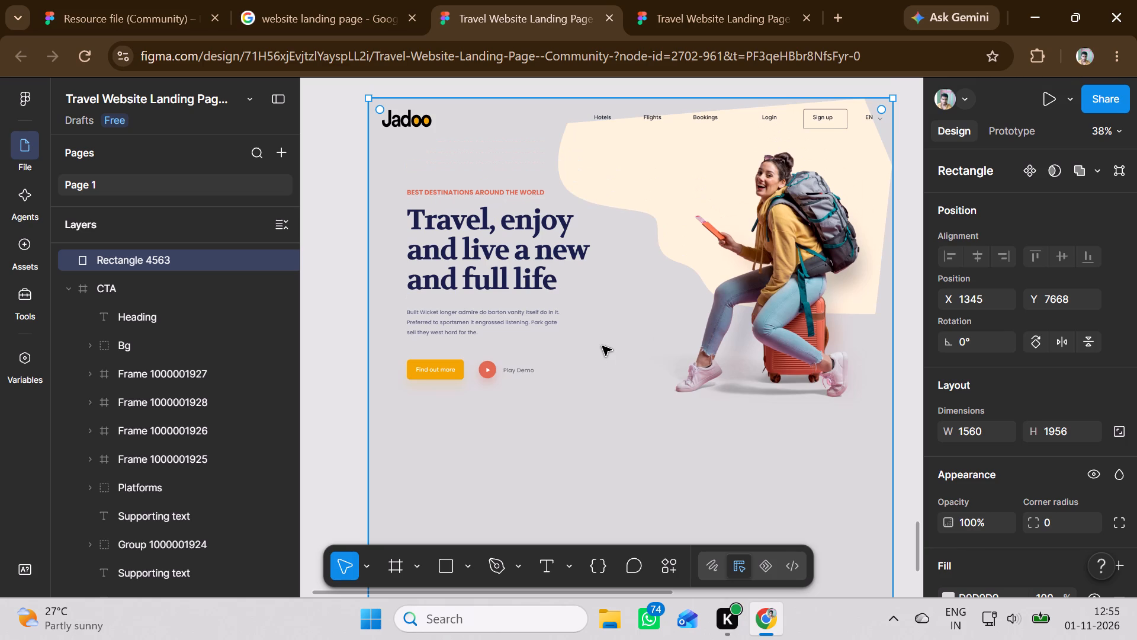
{"action": "scroll", "coordinate": [602, 346], "scroll_direction": "up", "scroll_amount": 18}
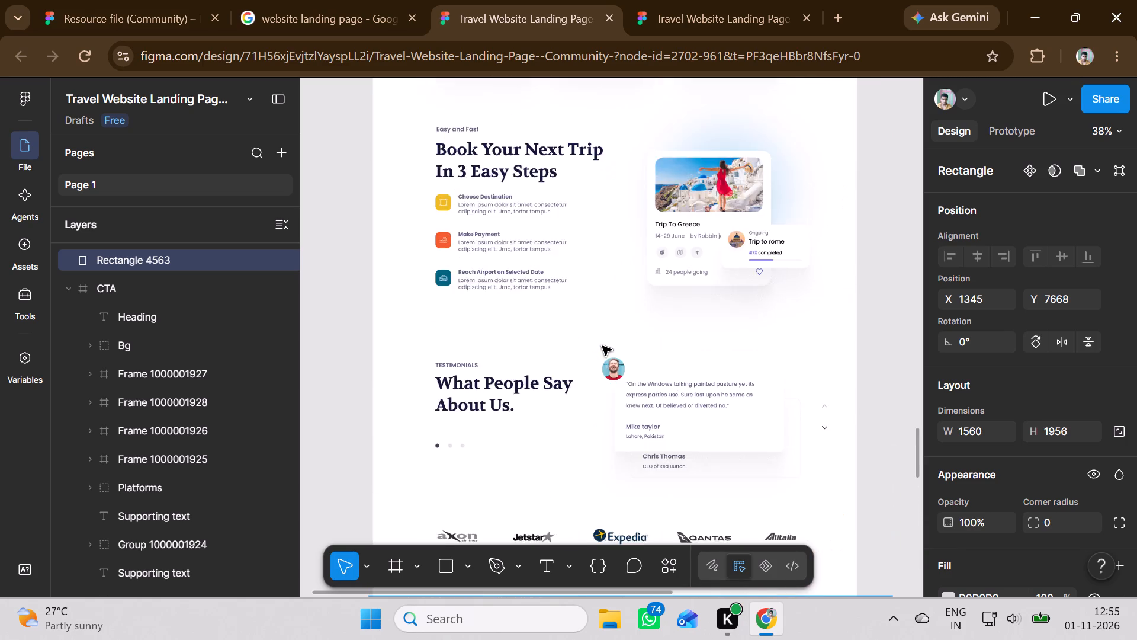
{"action": "scroll", "coordinate": [602, 346], "scroll_direction": "up", "scroll_amount": 18}
{"action": "scroll", "coordinate": [602, 346], "scroll_direction": "down", "scroll_amount": 1}
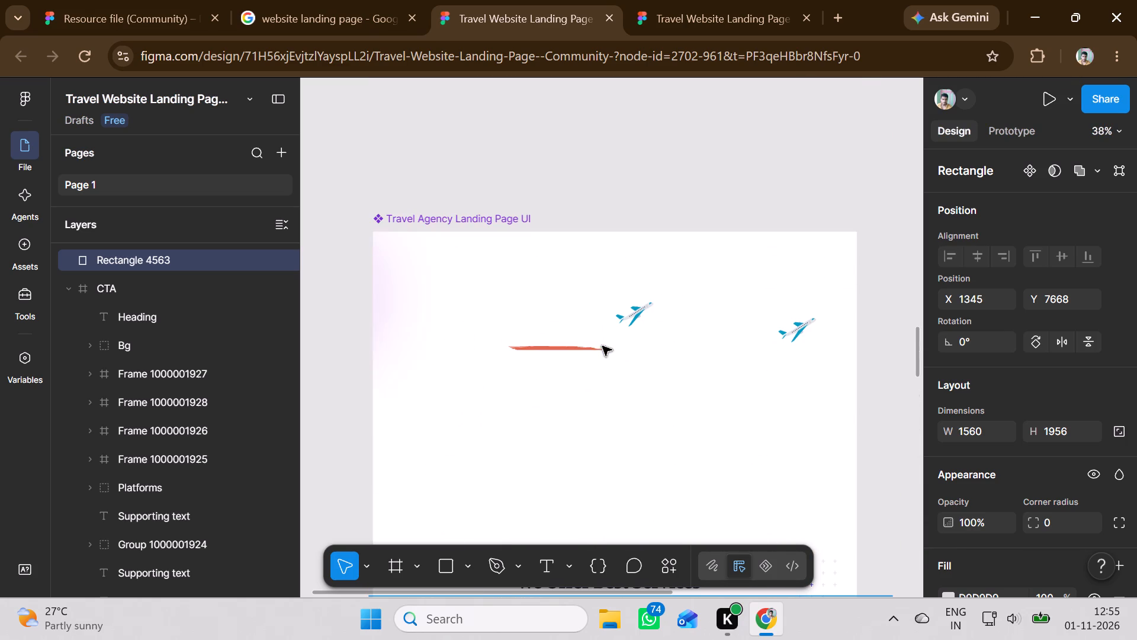
{"action": "triple_click", "coordinate": [560, 348]}
{"action": "left_click", "coordinate": [560, 348]}
{"action": "left_click_drag", "start_coordinate": [560, 348], "coordinate": [568, 433]}
{"action": "scroll", "coordinate": [568, 433], "scroll_direction": "down", "scroll_amount": 19}
{"action": "scroll", "coordinate": [568, 433], "scroll_direction": "up", "scroll_amount": 1}
{"action": "scroll", "coordinate": [568, 433], "scroll_direction": "down", "scroll_amount": 20}
{"action": "scroll", "coordinate": [568, 433], "scroll_direction": "down", "scroll_amount": 2}
{"action": "scroll", "coordinate": [568, 433], "scroll_direction": "up", "scroll_amount": 1}
{"action": "scroll", "coordinate": [568, 433], "scroll_direction": "down", "scroll_amount": 15}
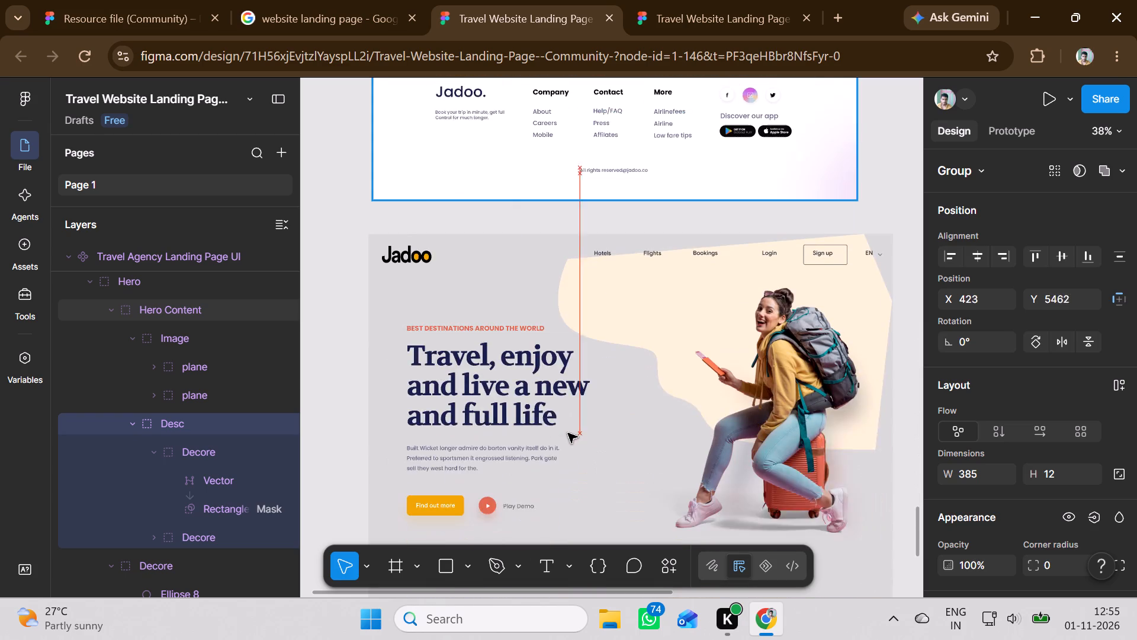
{"action": "left_click_drag", "start_coordinate": [568, 433], "coordinate": [579, 289]}
{"action": "scroll", "coordinate": [568, 433], "scroll_direction": "down", "scroll_amount": 4}
{"action": "scroll", "coordinate": [568, 433], "scroll_direction": "up", "scroll_amount": 4}
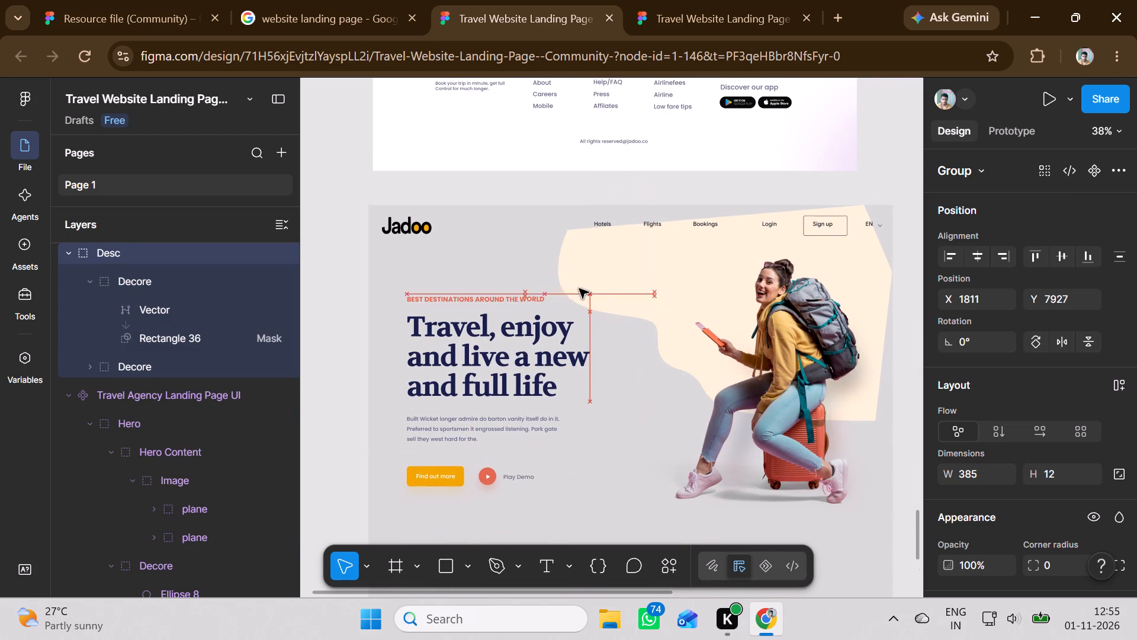
{"action": "left_click_drag", "start_coordinate": [579, 289], "coordinate": [532, 268]}
Bring the red brush stroke group to the front, above the grey rectangle.
{"action": "right_click", "coordinate": [547, 273]}
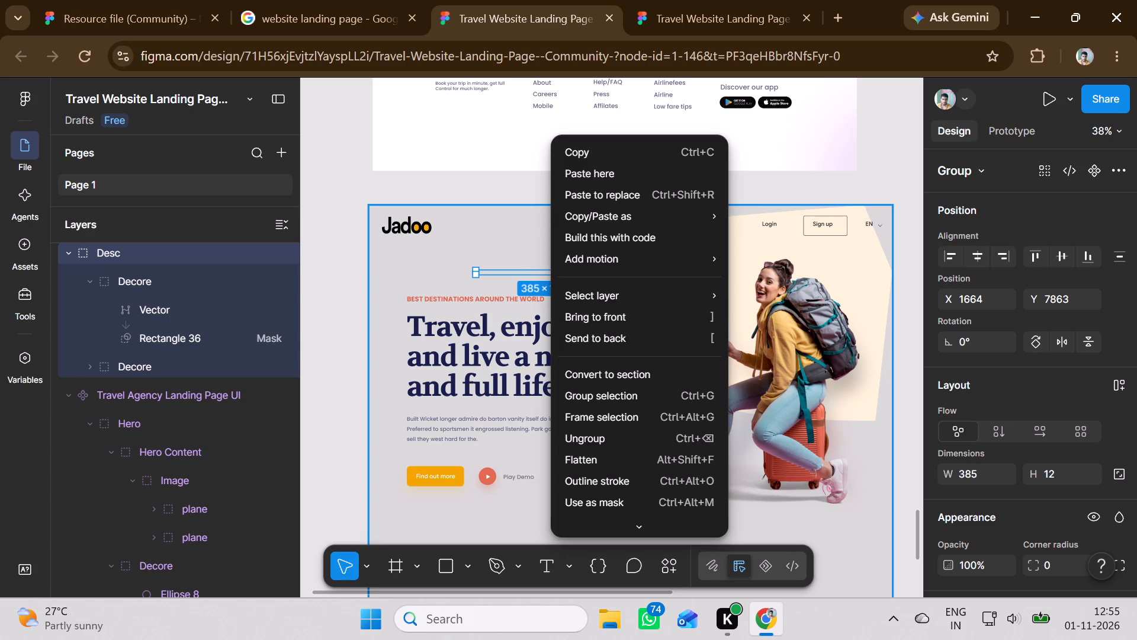
{"action": "left_click", "coordinate": [589, 312]}
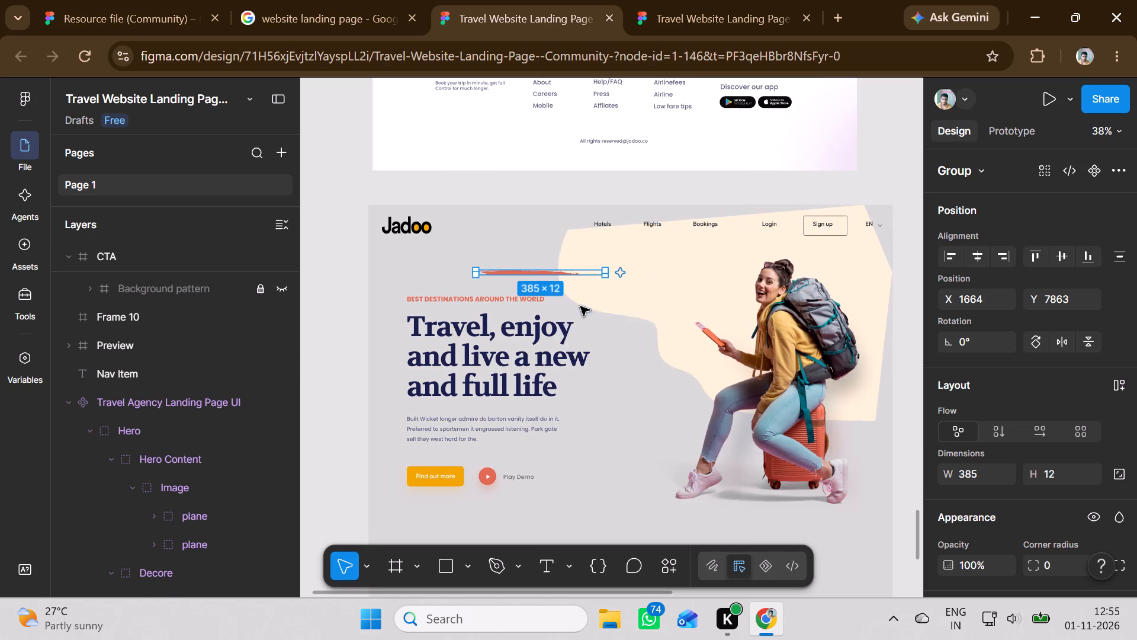
Place the red brush stroke above the "Best destinations around the world" tagline, at X 1577, Y 7841.
{"action": "left_click_drag", "start_coordinate": [537, 273], "coordinate": [517, 269]}
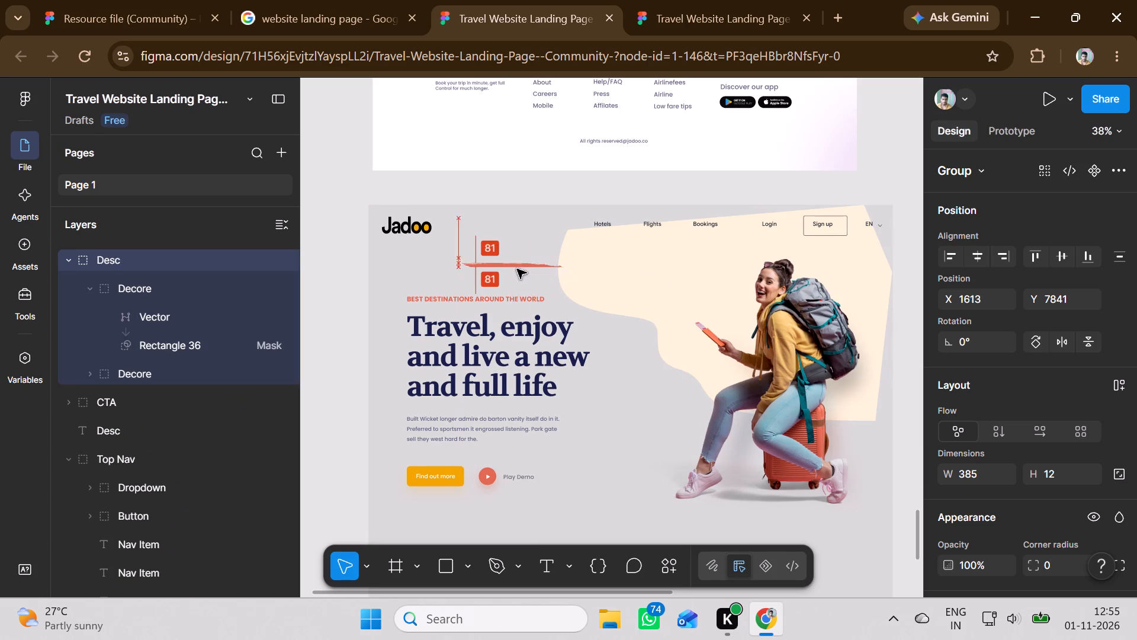
{"action": "left_click_drag", "start_coordinate": [517, 269], "coordinate": [588, 273]}
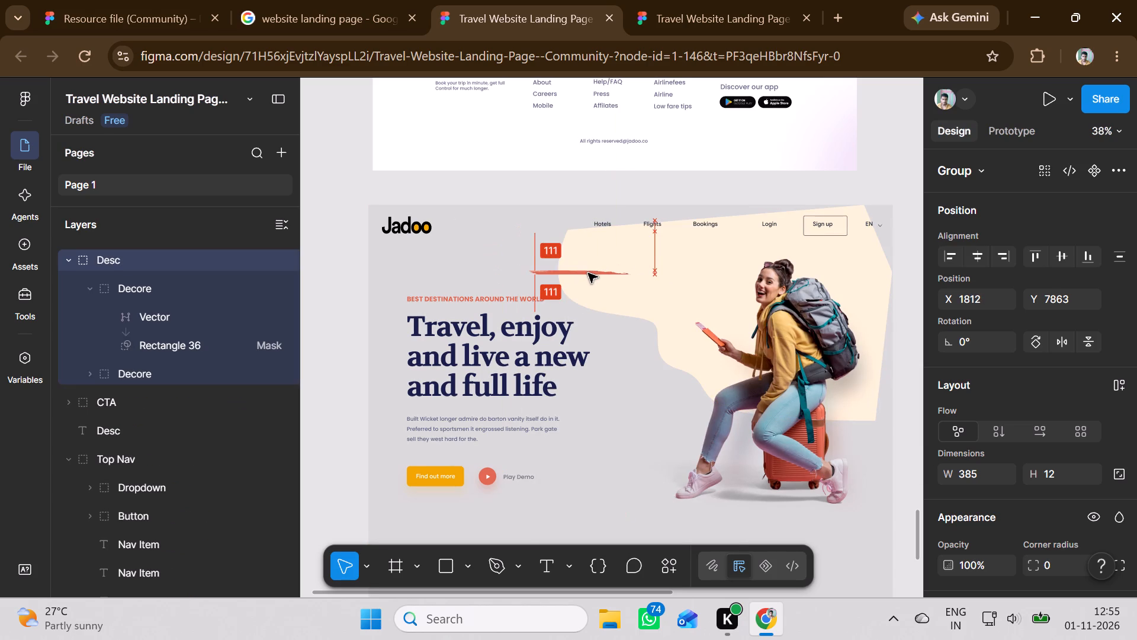
{"action": "left_click_drag", "start_coordinate": [588, 273], "coordinate": [507, 270]}
{"action": "scroll", "coordinate": [619, 404], "scroll_direction": "up", "scroll_amount": 2}
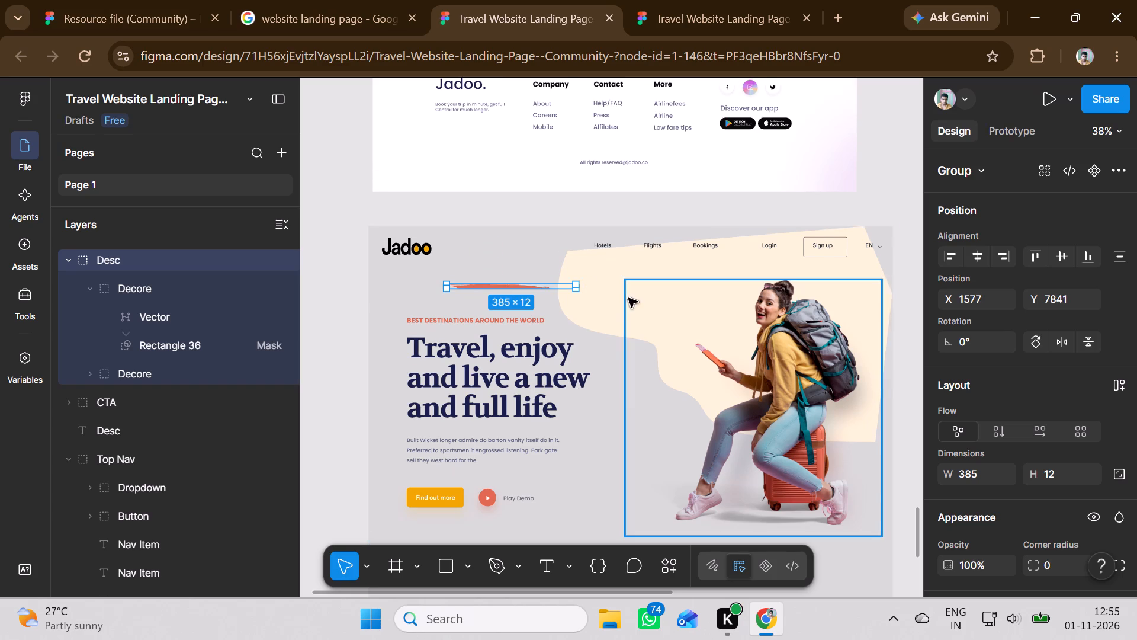
{"action": "left_click", "coordinate": [346, 437]}
{"action": "scroll", "coordinate": [622, 461], "scroll_direction": "down", "scroll_amount": 3}
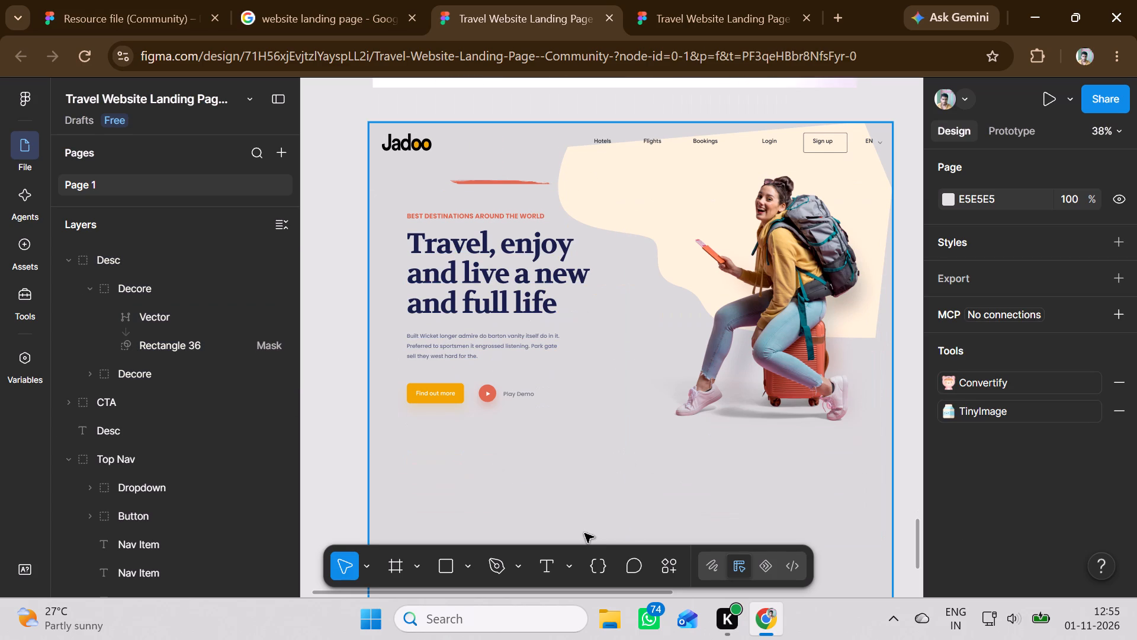
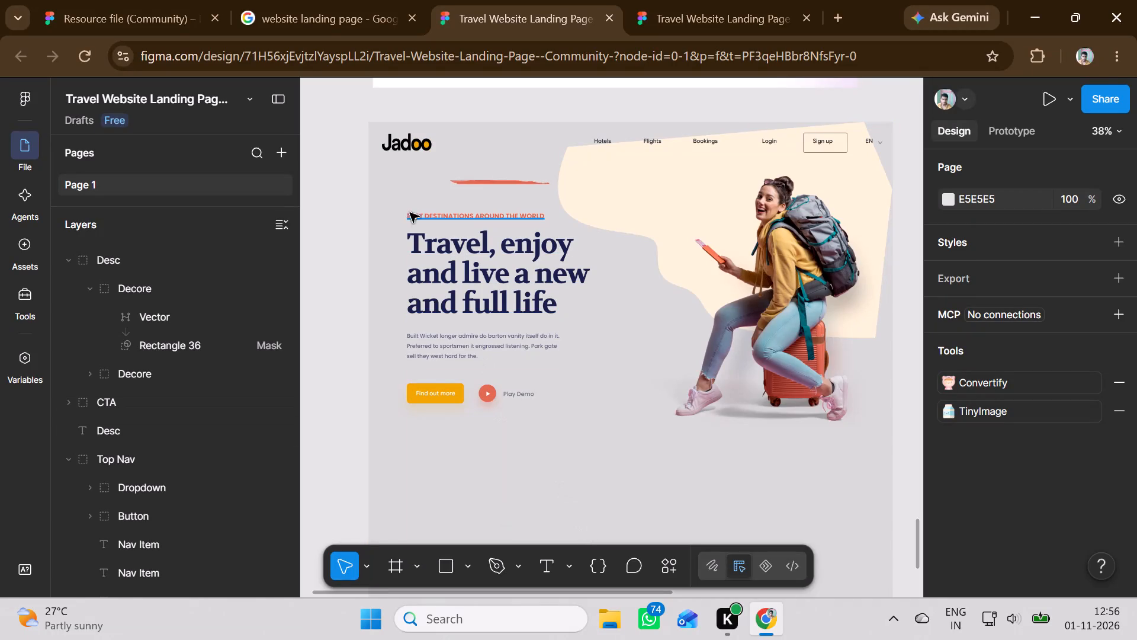
Group the "Best destinations around the world" tagline, hero heading, description text and CTA buttons on the grey rectangle.
{"action": "left_click_drag", "start_coordinate": [401, 203], "coordinate": [429, 232]}
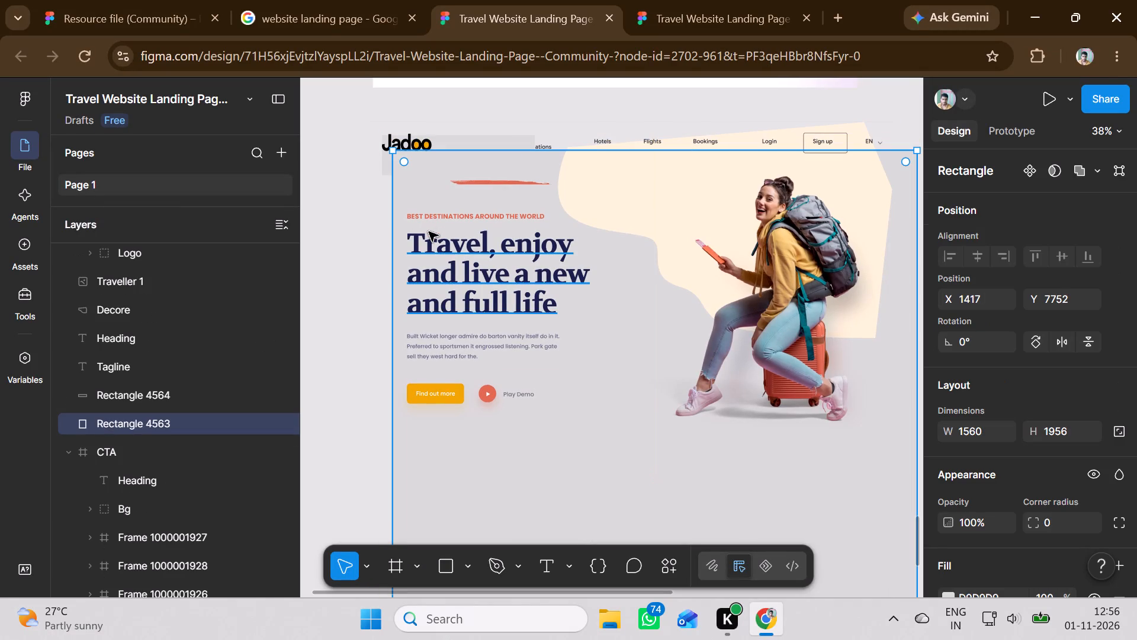
{"action": "key", "text": "ctrl+z"}
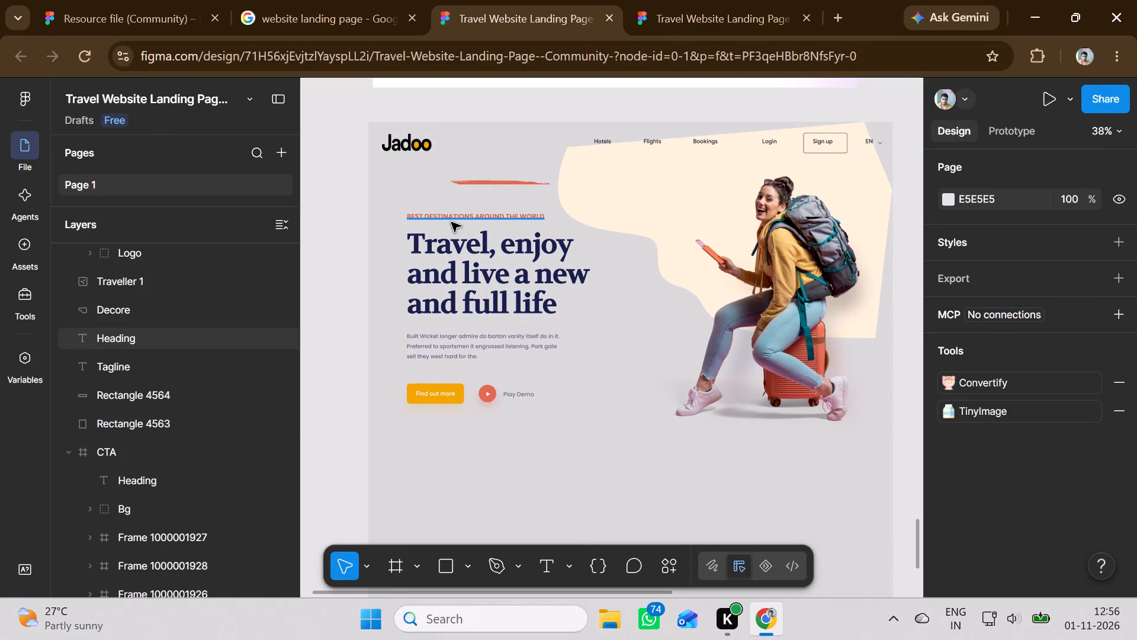
{"action": "left_click", "coordinate": [451, 222]}
{"action": "left_click", "coordinate": [454, 260], "text": "shift"}
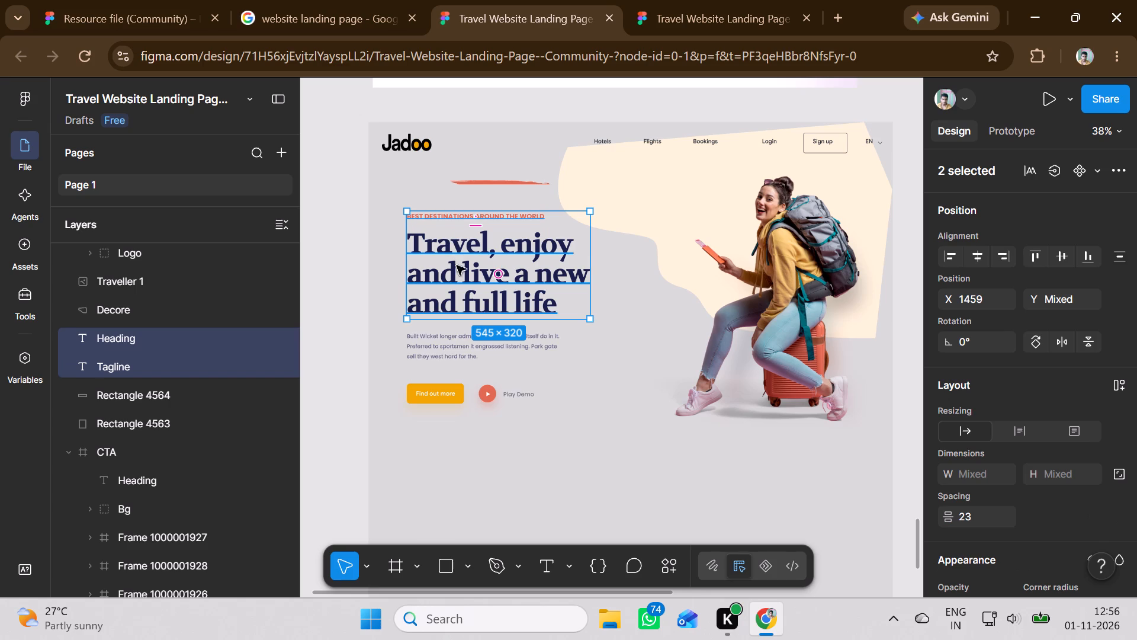
{"action": "left_click", "coordinate": [454, 341], "text": "shift"}
{"action": "left_click", "coordinate": [446, 392], "text": "shift"}
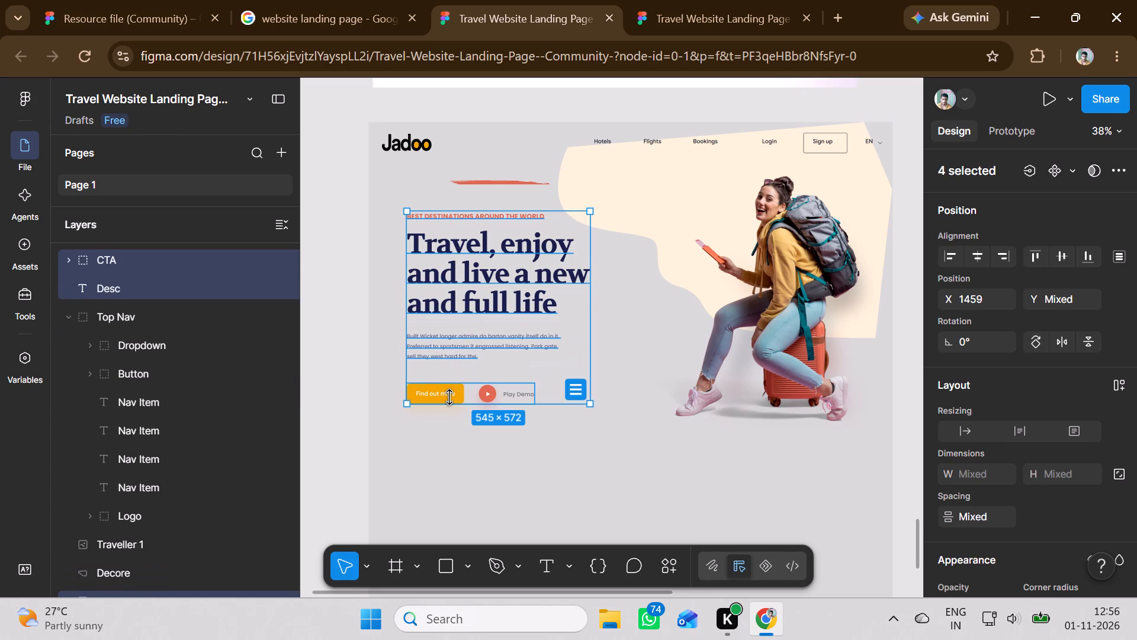
{"action": "right_click", "coordinate": [478, 347]}
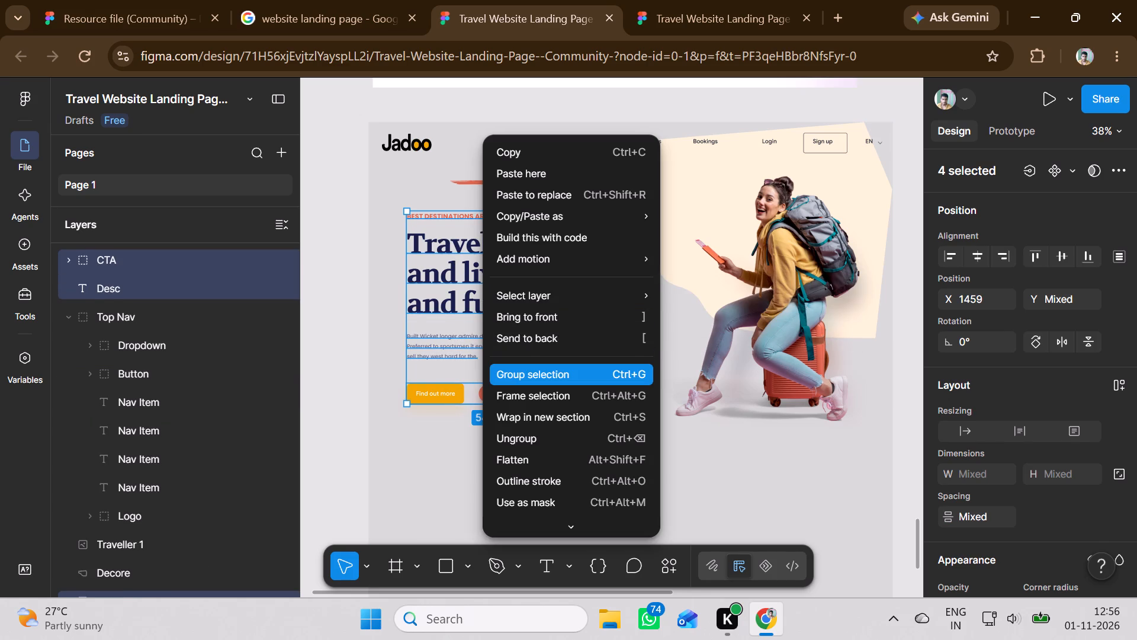
{"action": "left_click", "coordinate": [518, 376]}
Move the grouped hero text and buttons straight down on the grey rectangle to X 1459, about Y 8253.
{"action": "left_click_drag", "start_coordinate": [497, 280], "coordinate": [493, 308]}
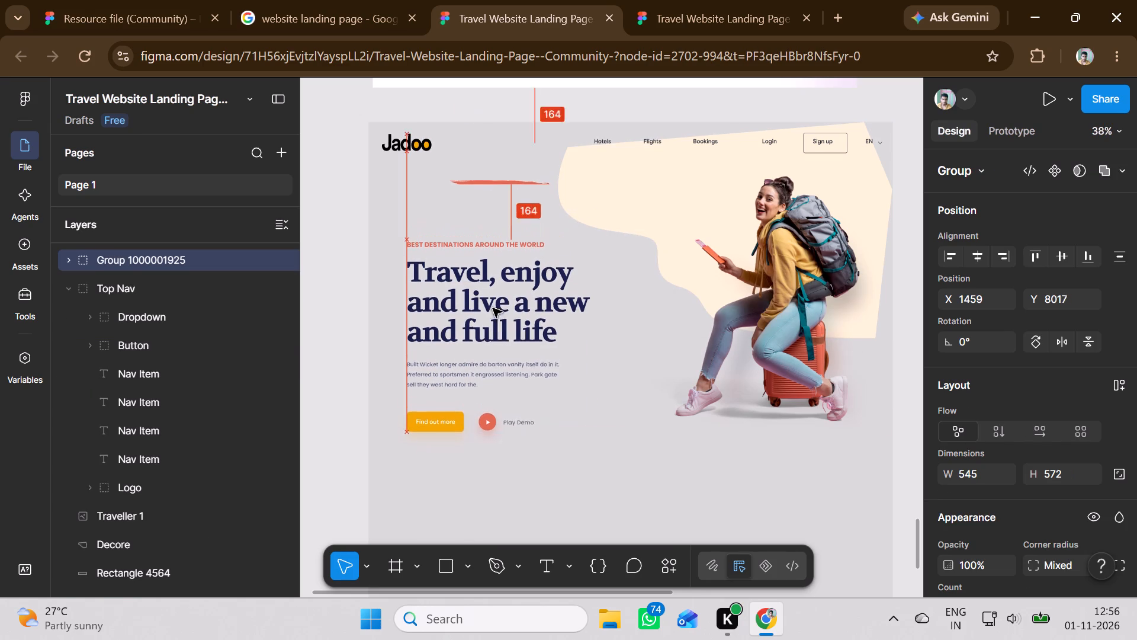
{"action": "left_click_drag", "start_coordinate": [493, 308], "coordinate": [498, 318]}
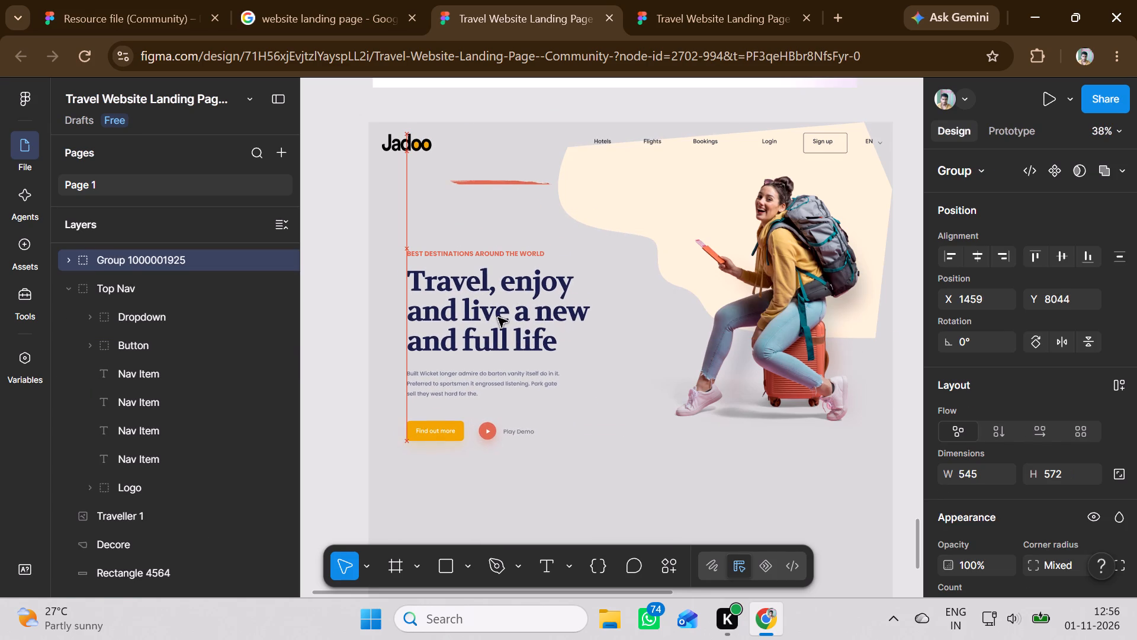
{"action": "left_click_drag", "start_coordinate": [498, 318], "coordinate": [498, 325]}
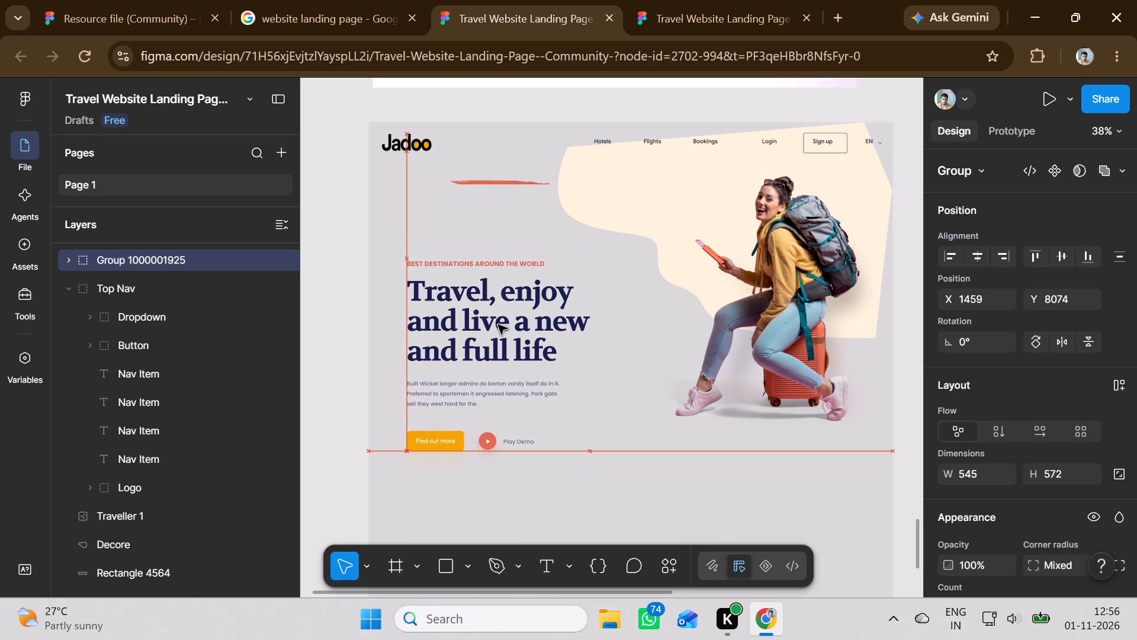
{"action": "left_click_drag", "start_coordinate": [498, 325], "coordinate": [498, 343]}
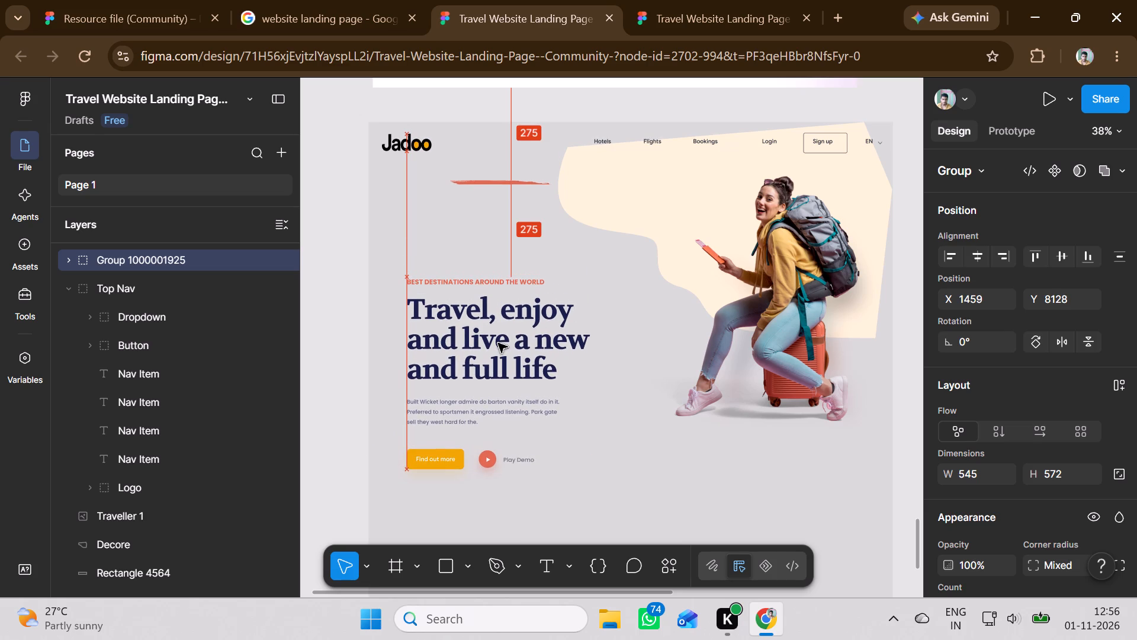
{"action": "left_click_drag", "start_coordinate": [498, 343], "coordinate": [495, 387]}
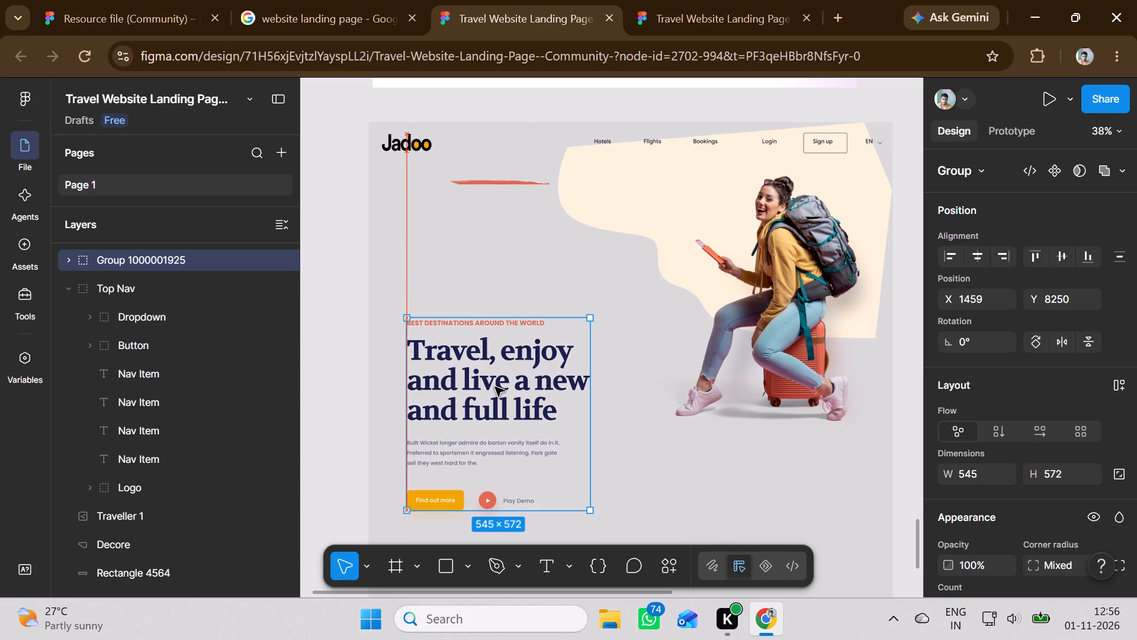
{"action": "left_click_drag", "start_coordinate": [495, 387], "coordinate": [495, 388]}
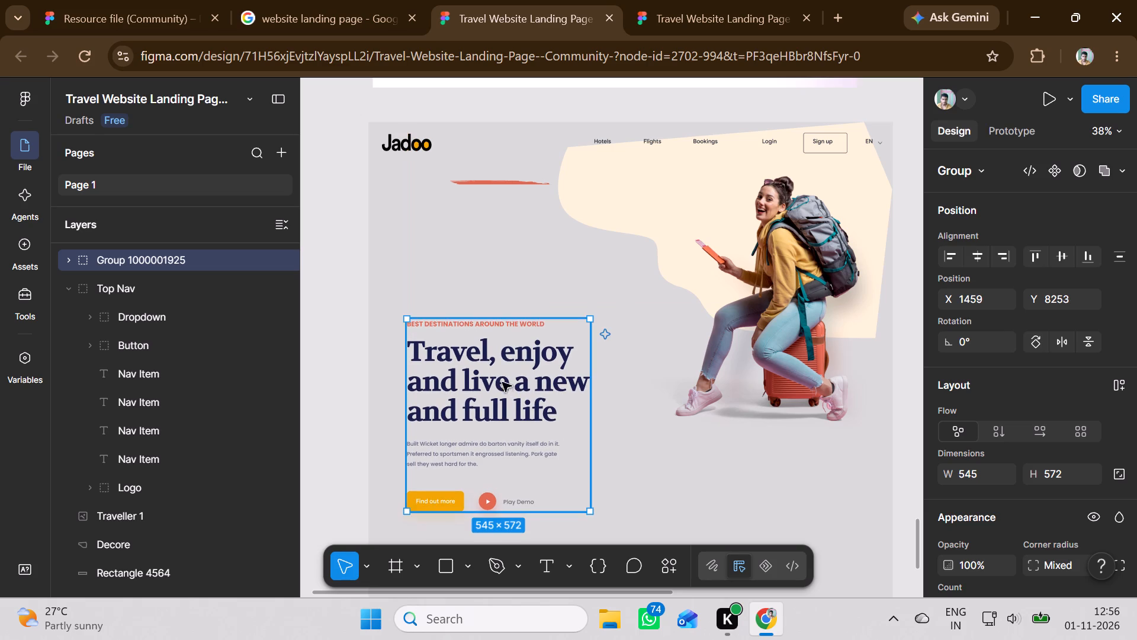
Review the rebuilt hero layout and the empty area beneath it, down to the grey rectangle's bottom edge.
{"action": "left_click", "coordinate": [668, 484]}
{"action": "scroll", "coordinate": [674, 459], "scroll_direction": "down", "scroll_amount": 6}
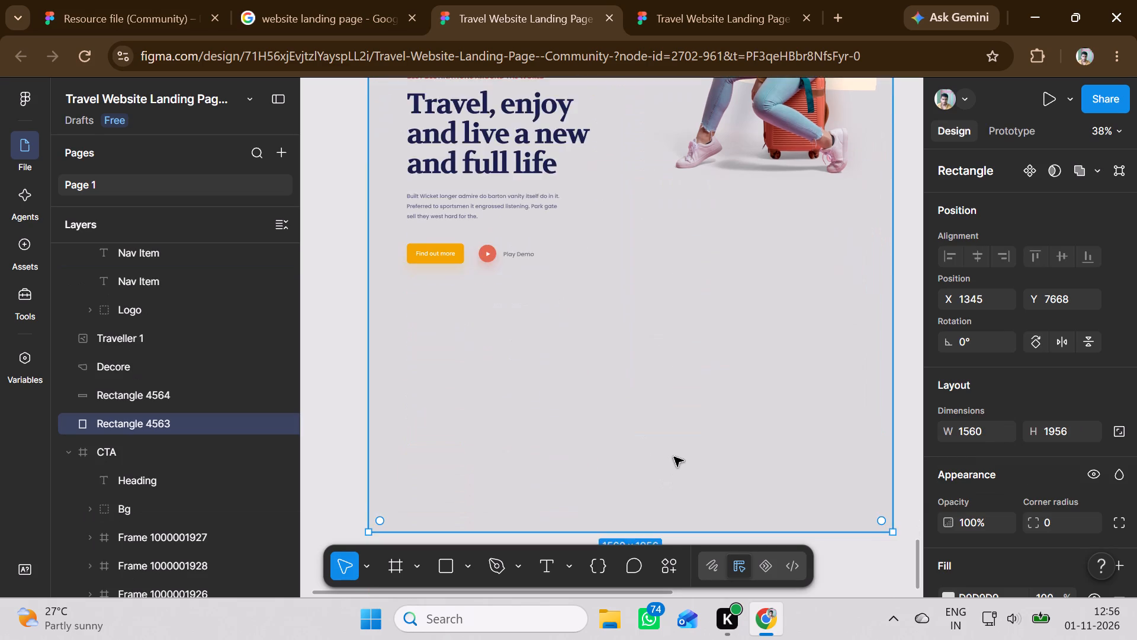
{"action": "scroll", "coordinate": [674, 457], "scroll_direction": "up", "scroll_amount": 4}
{"action": "scroll", "coordinate": [674, 457], "scroll_direction": "down", "scroll_amount": 3}
{"action": "scroll", "coordinate": [674, 457], "scroll_direction": "up", "scroll_amount": 1}
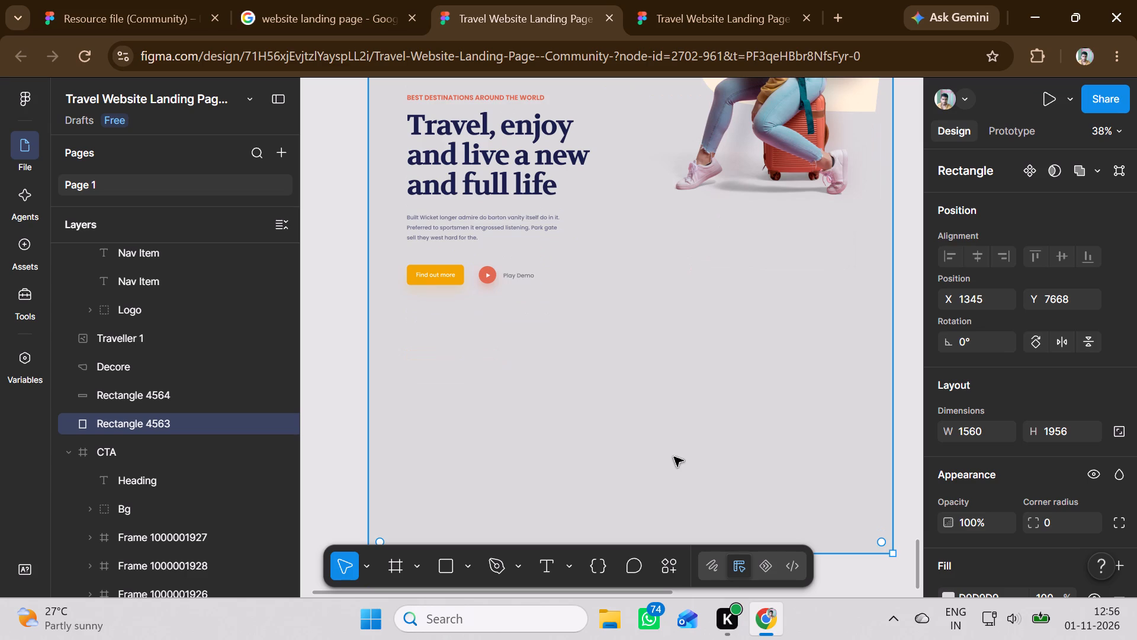
{"action": "scroll", "coordinate": [674, 457], "scroll_direction": "up", "scroll_amount": 3}
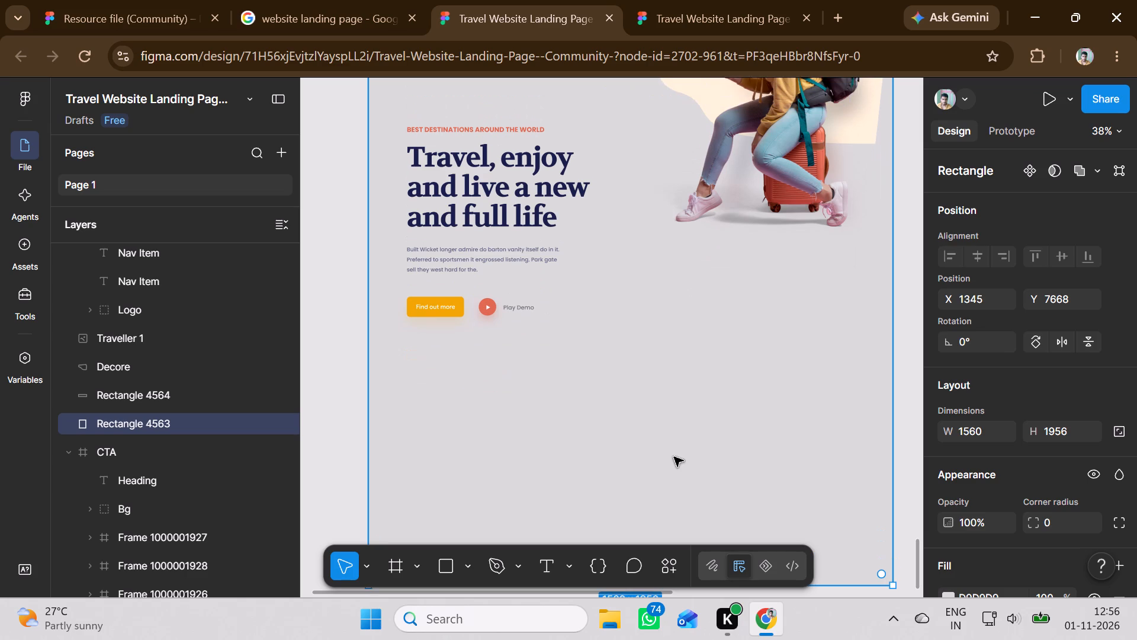
{"action": "scroll", "coordinate": [674, 457], "scroll_direction": "up", "scroll_amount": 7}
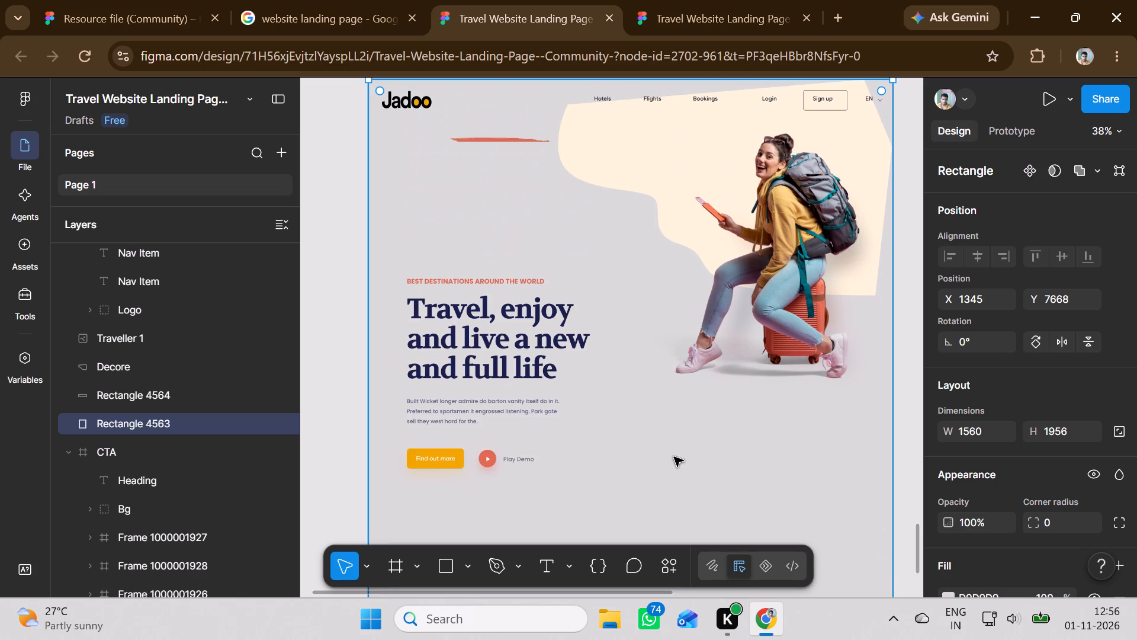